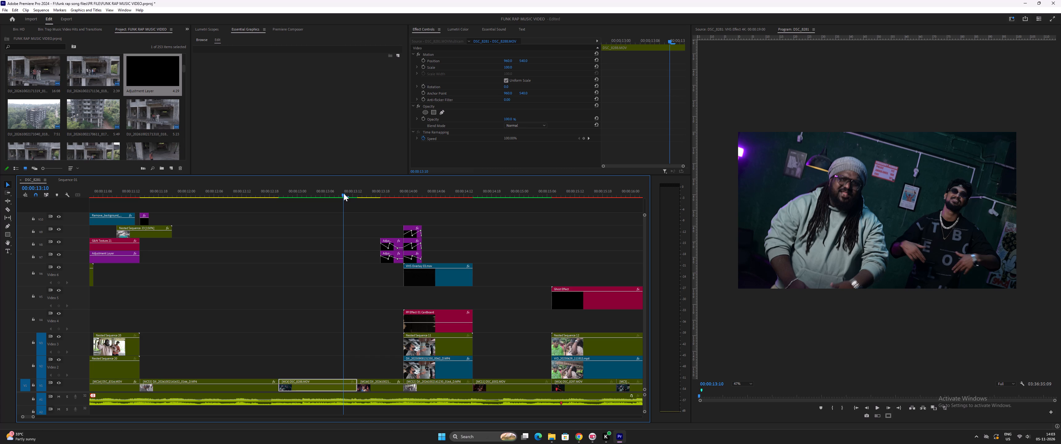
# Examine the opening part of the music video edit, checking the layered clips between about 6 and 10 seconds.
pyautogui.press('-')
pyautogui.press('-')
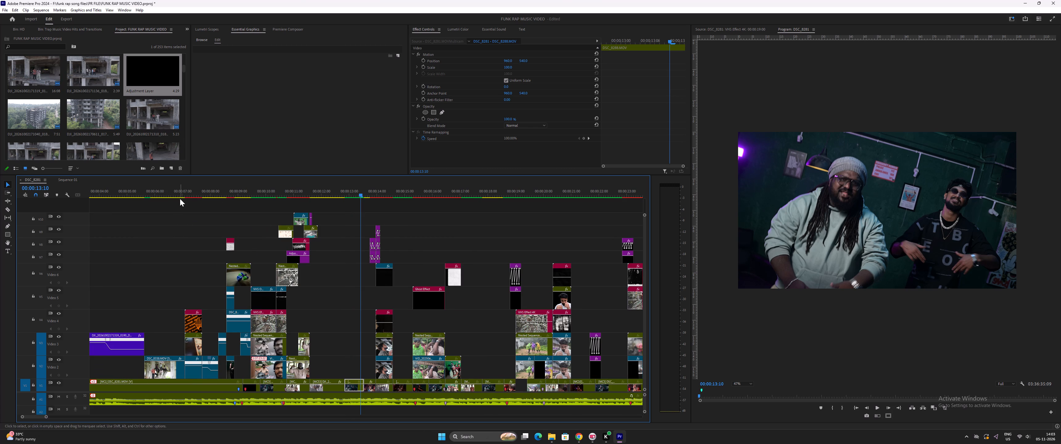
pyautogui.click(171, 194)
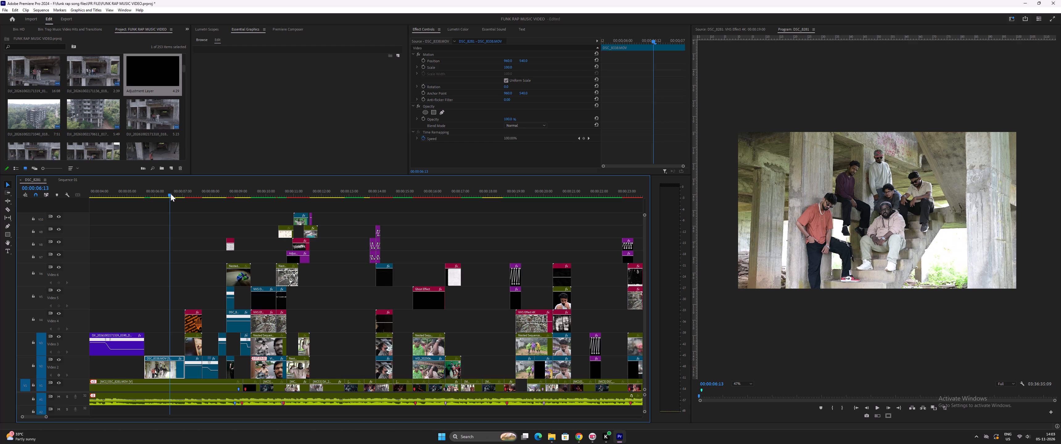
pyautogui.press('=')
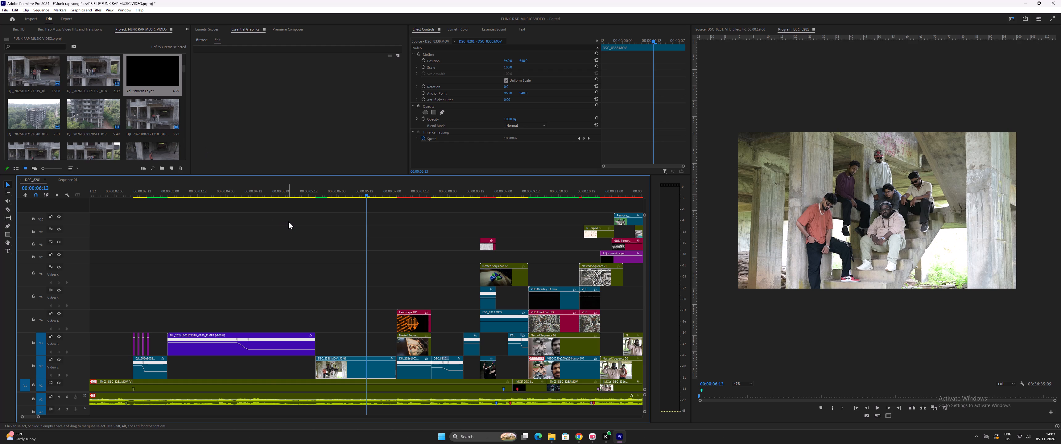
pyautogui.press('-')
pyautogui.press('=')
pyautogui.press('-')
pyautogui.click(365, 192)
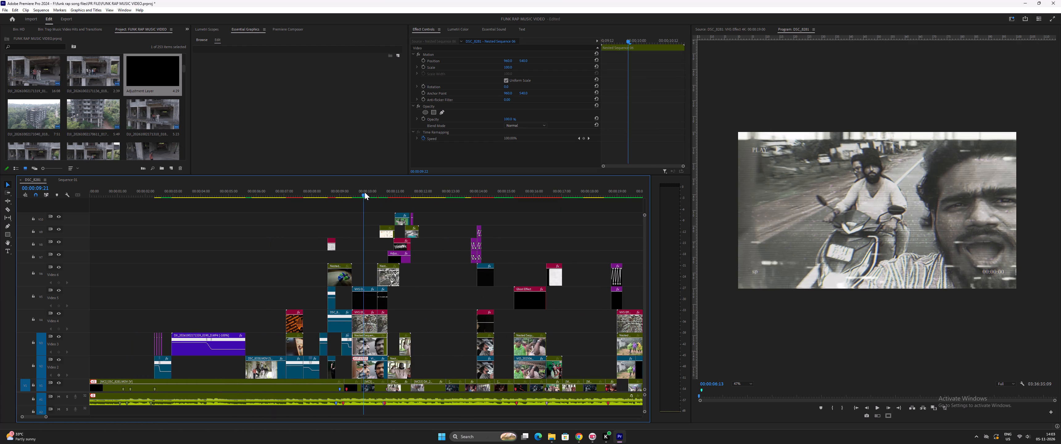
pyautogui.press('=')
pyautogui.press('=')
pyautogui.click(266, 188)
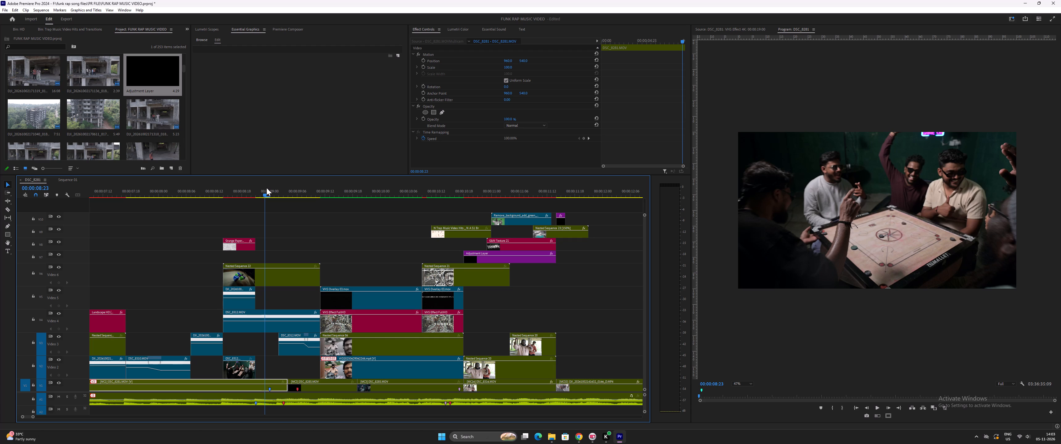
# Save the project.
pyautogui.hotkey('ctrl', 's')
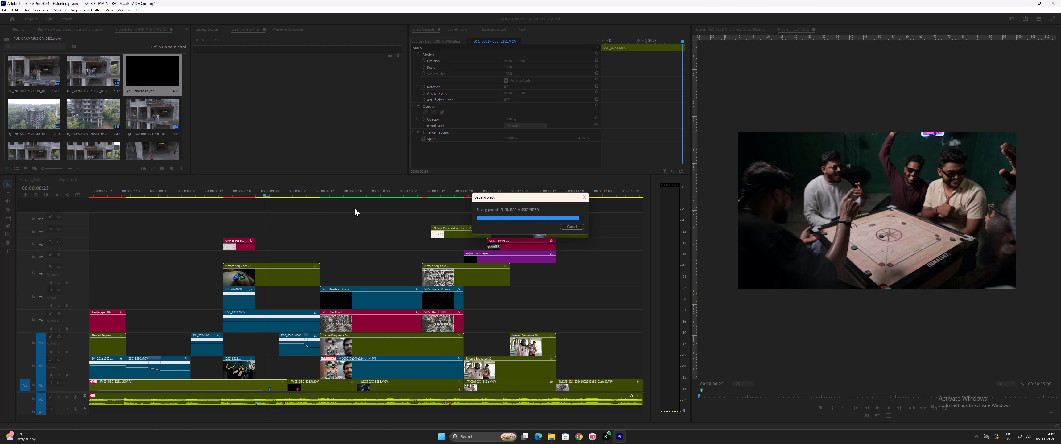
# Play back the edit from 00:00:08:23 onward, replaying the stretch from about 11 to 14 seconds to review its transitions.
pyautogui.press('-')
pyautogui.press('-')
pyautogui.press('space')
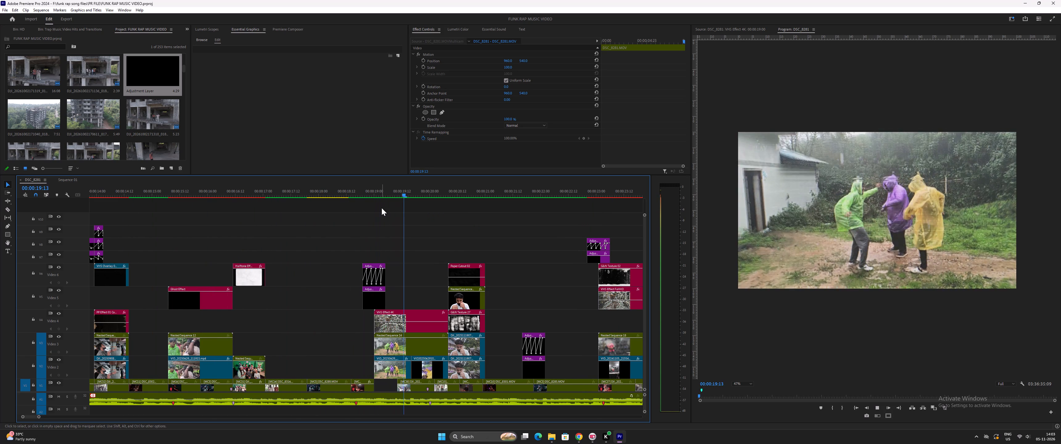
pyautogui.press('space')
pyautogui.click(227, 190)
pyautogui.press('=')
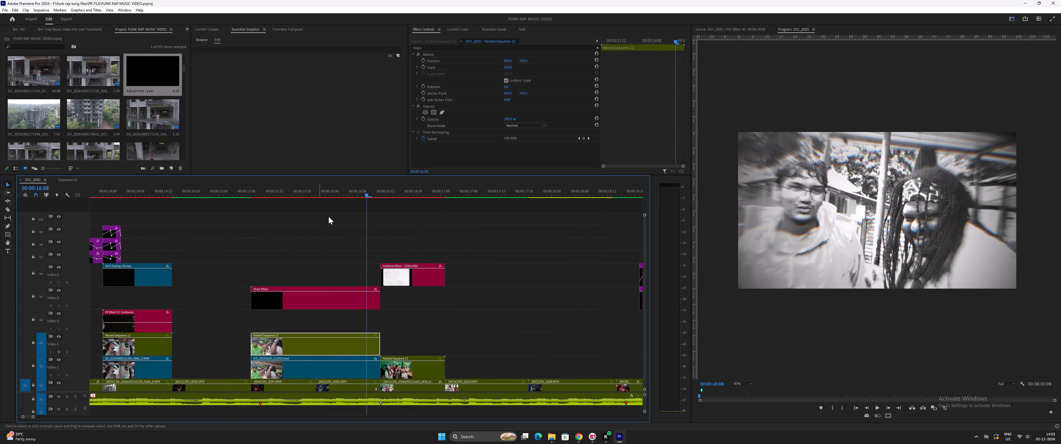
pyautogui.press('space')
pyautogui.press('-')
pyautogui.press('space')
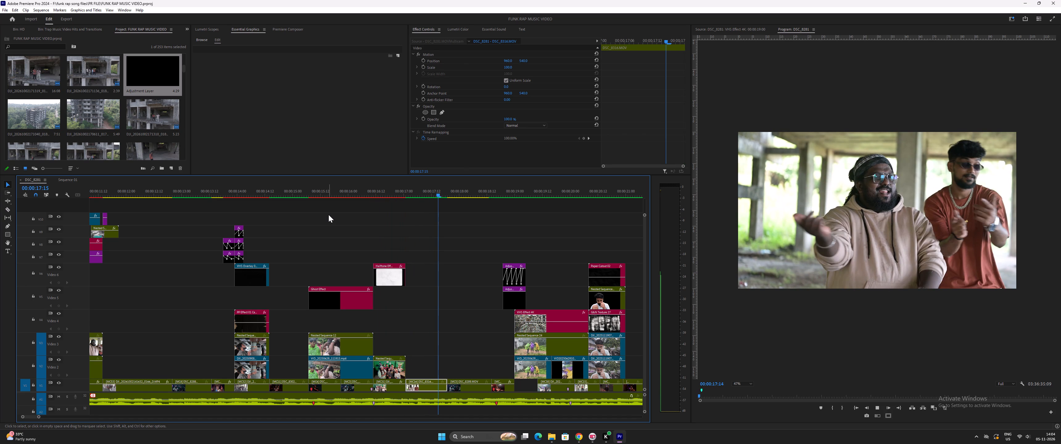
pyautogui.press('-')
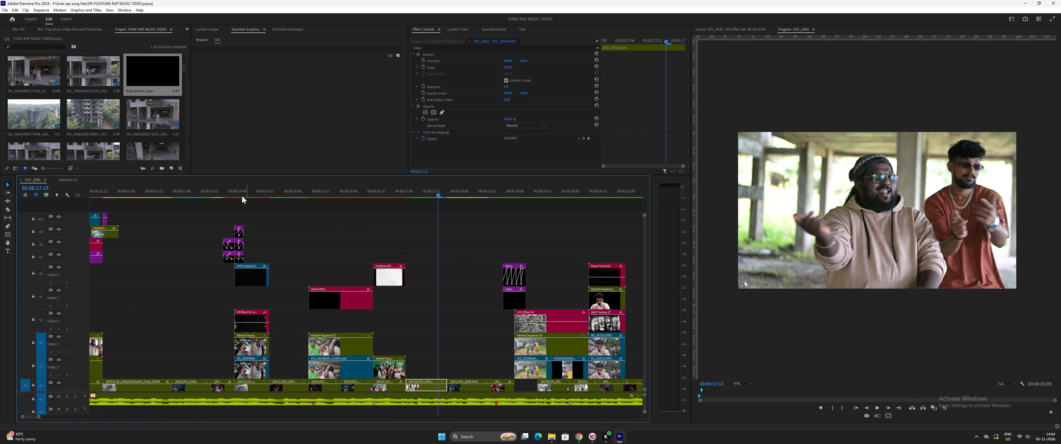
pyautogui.click(221, 192)
pyautogui.press('space')
pyautogui.press('=')
pyautogui.press('=')
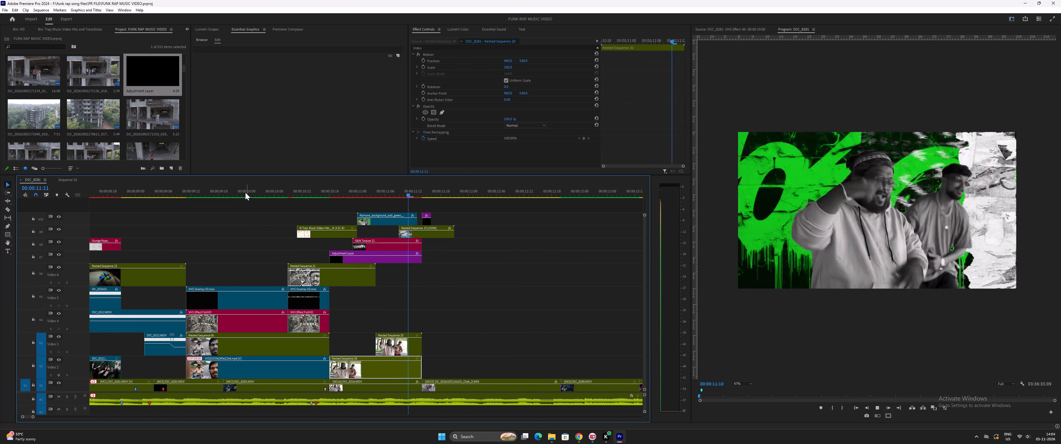
pyautogui.press('-')
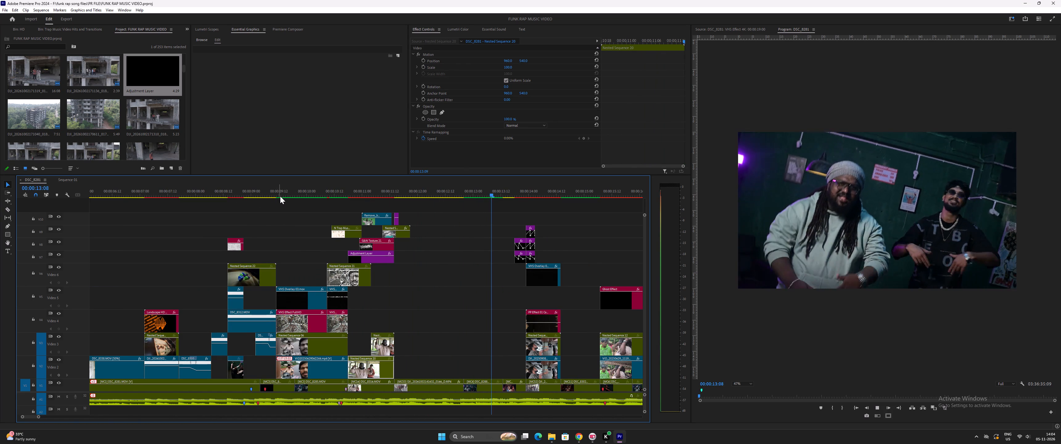
pyautogui.press('space')
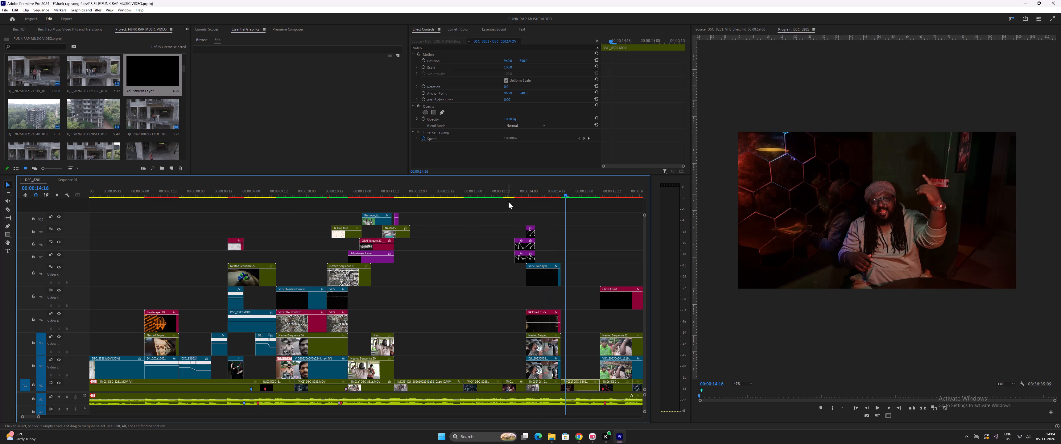
# Review the existing transition from 00:00:13:18 and place the playhead on the cut at 00:00:13:23.
pyautogui.click(514, 195)
pyautogui.press('=')
pyautogui.press('=')
pyautogui.press('=')
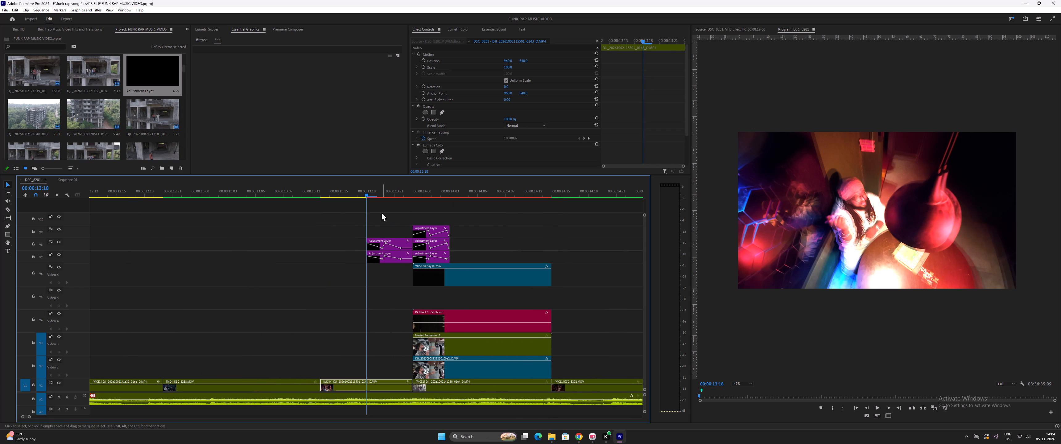
pyautogui.press('=')
pyautogui.press('=')
pyautogui.press('space')
pyautogui.press('space')
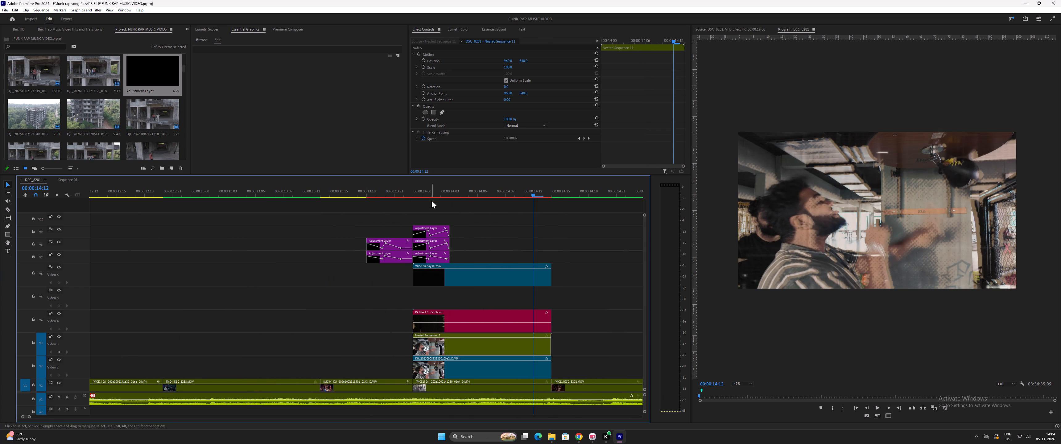
pyautogui.click(408, 187)
pyautogui.click(411, 191)
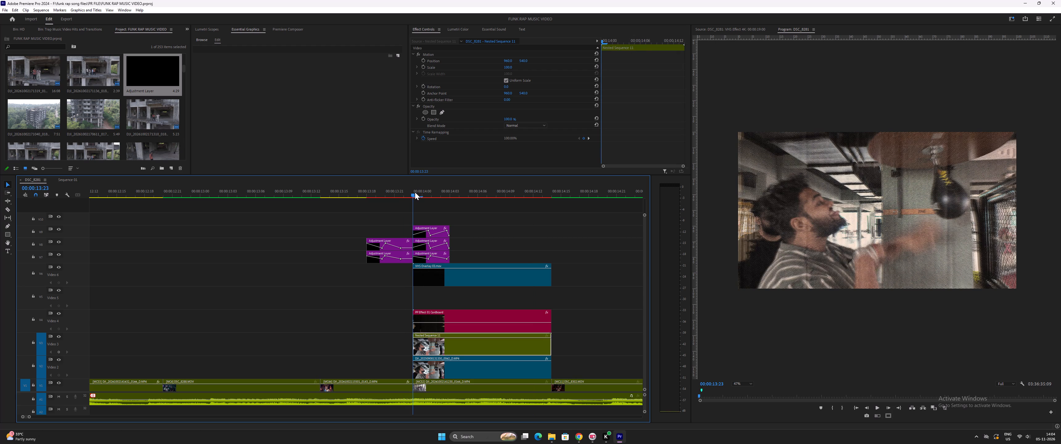
pyautogui.press('-')
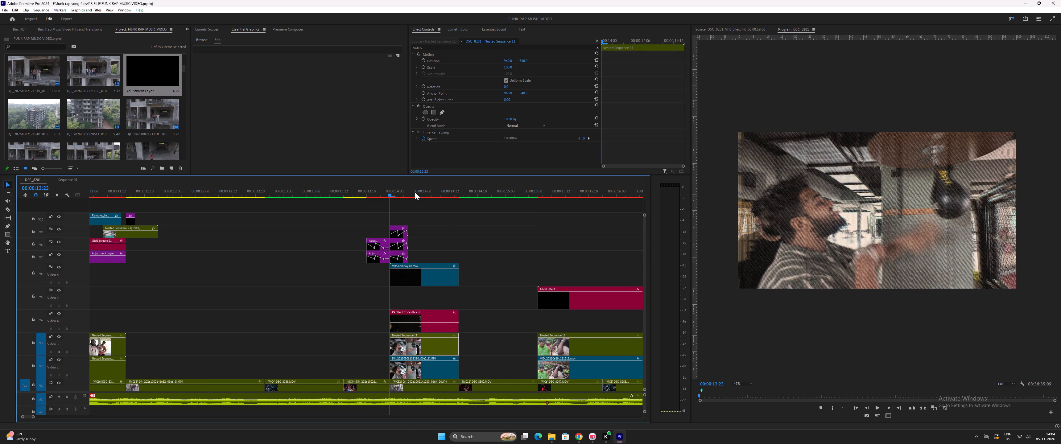
pyautogui.press('-')
# Copy a stacked pair of transition adjustment layers from Sequence 01 into the music video sequence, above the existing layers around the 00:00:13:23 cut.
pyautogui.click(65, 179)
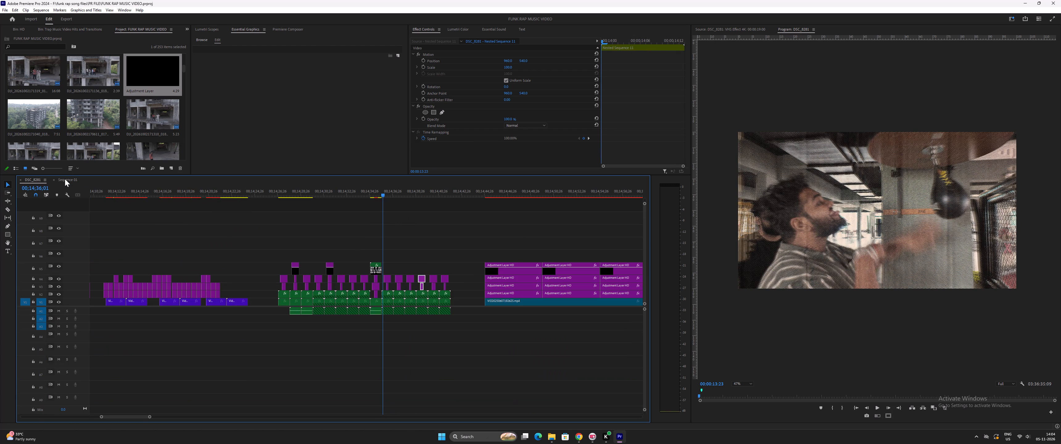
pyautogui.press('=')
pyautogui.press('=')
pyautogui.press('space')
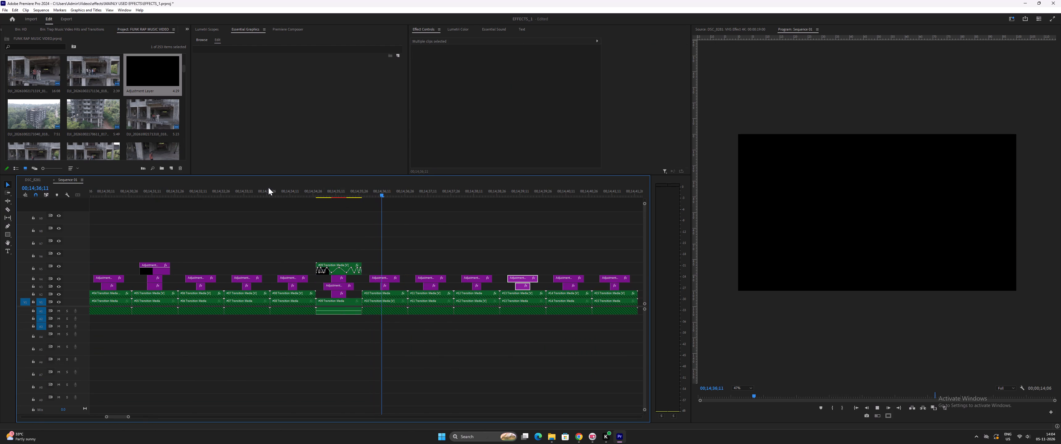
pyautogui.press('space')
pyautogui.press('=')
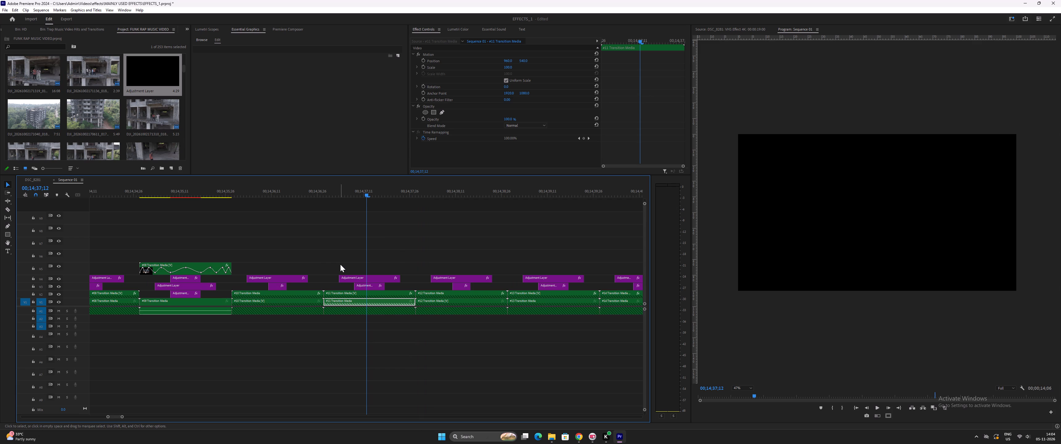
pyautogui.moveTo(341, 264); pyautogui.dragTo(368, 286)
pyautogui.moveTo(365, 281); pyautogui.dragTo(160, 175)
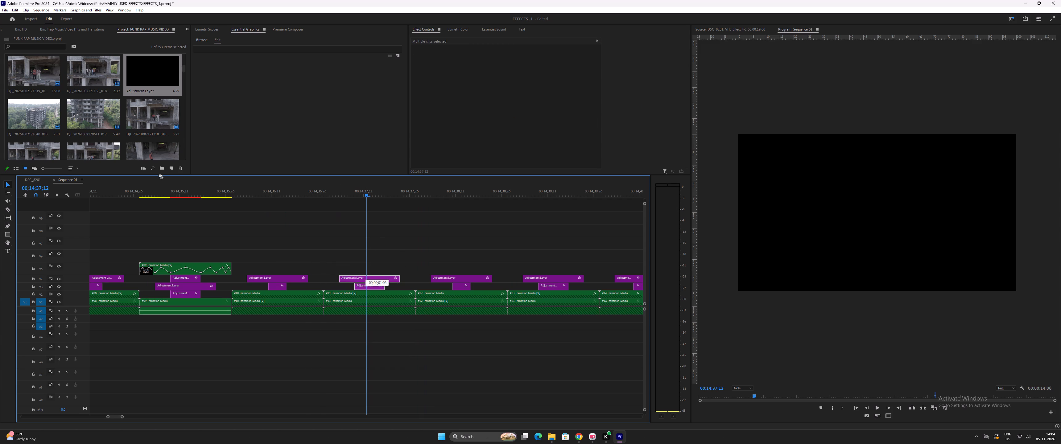
pyautogui.moveTo(160, 175); pyautogui.dragTo(66, 183)
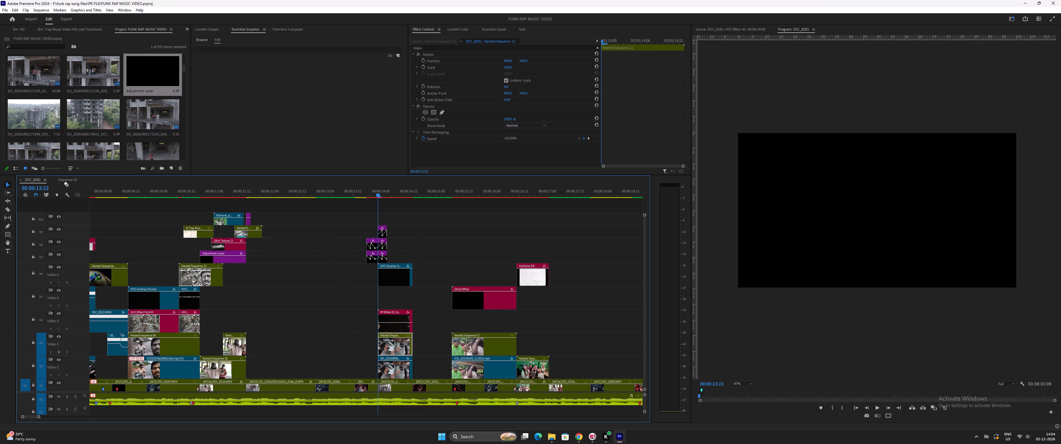
pyautogui.moveTo(66, 183); pyautogui.dragTo(374, 212)
pyautogui.press('=')
pyautogui.press('=')
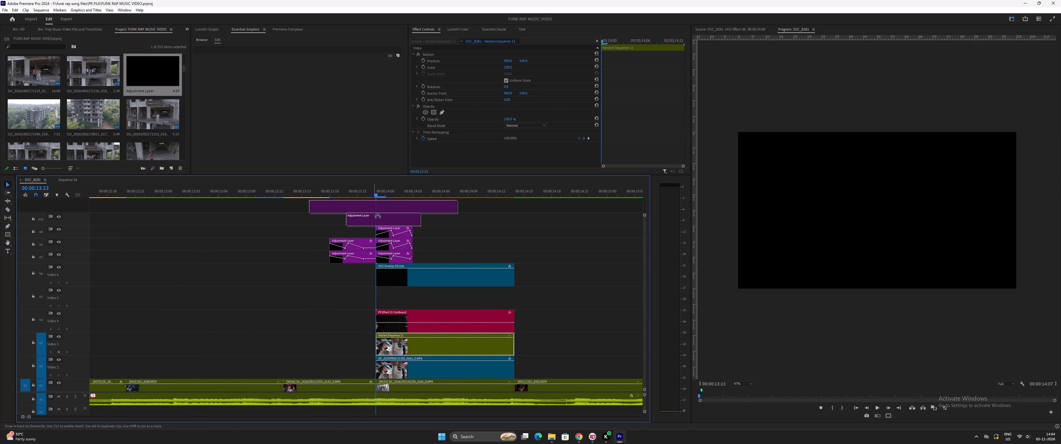
pyautogui.moveTo(374, 212); pyautogui.dragTo(370, 212)
pyautogui.press('=')
pyautogui.press('=')
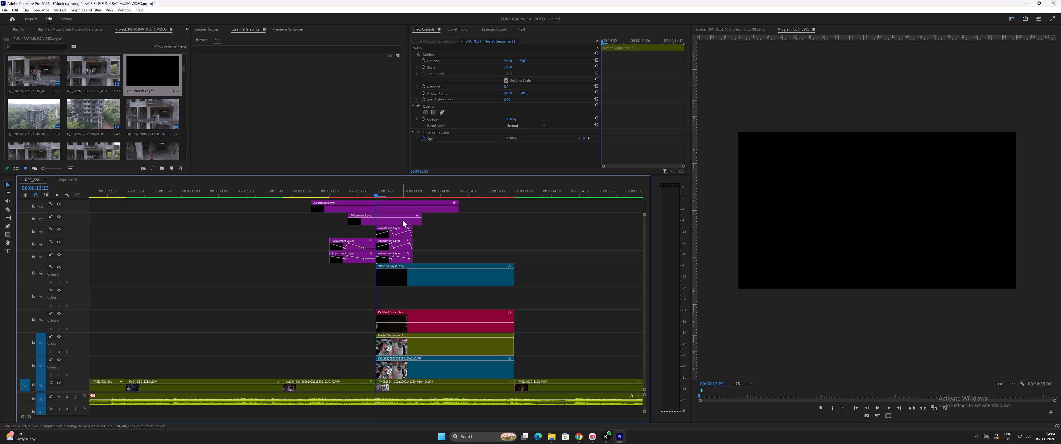
# Shift the two added adjustment layers slightly earlier, aligning the shorter one's end with the end of the adjustment layers below.
pyautogui.moveTo(449, 218); pyautogui.dragTo(401, 208)
pyautogui.press('=')
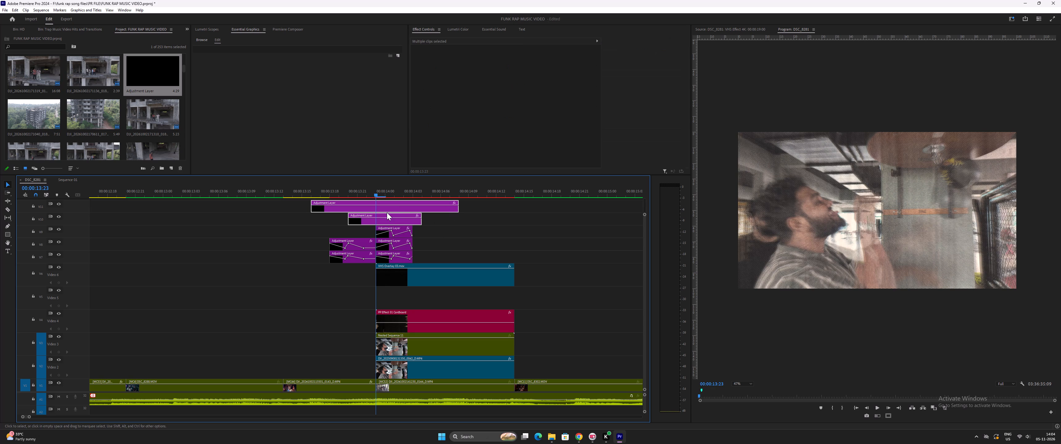
pyautogui.press('=')
pyautogui.moveTo(387, 222); pyautogui.dragTo(383, 222)
pyautogui.write('==')
pyautogui.moveTo(395, 222); pyautogui.dragTo(386, 222)
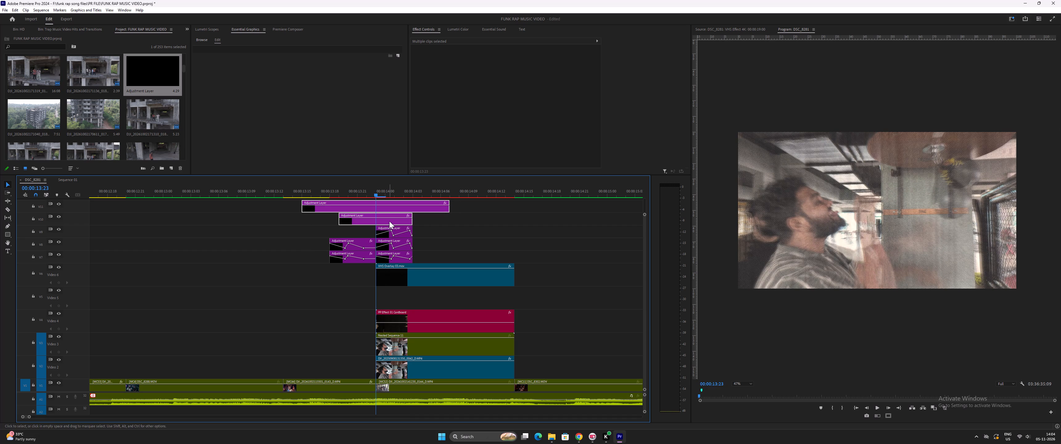
# Play back the stretch from about 00:00:13:10 to review the added adjustment layers over the 00:00:13:23 cut.
pyautogui.press('-')
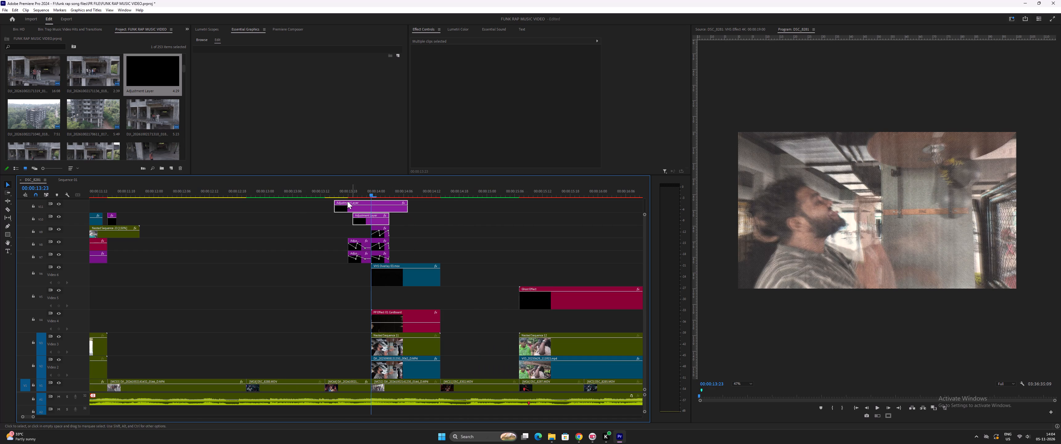
pyautogui.click(310, 192)
pyautogui.press('space')
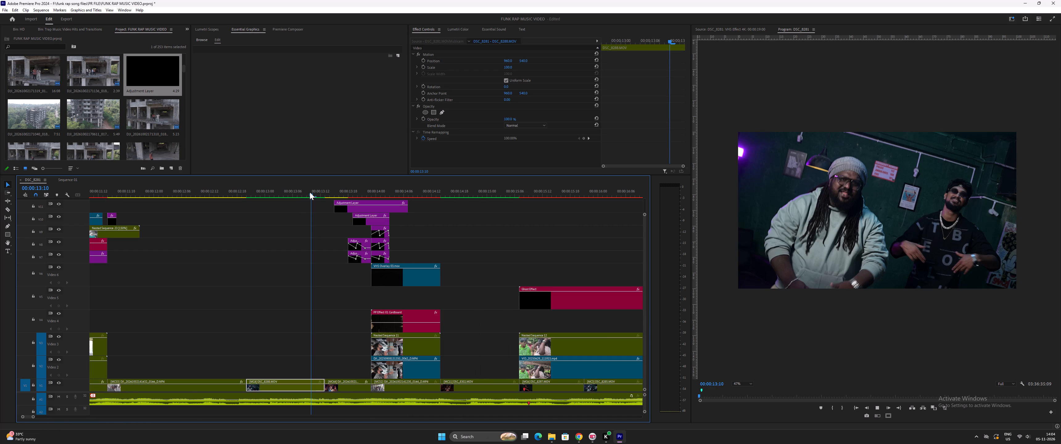
pyautogui.press('space')
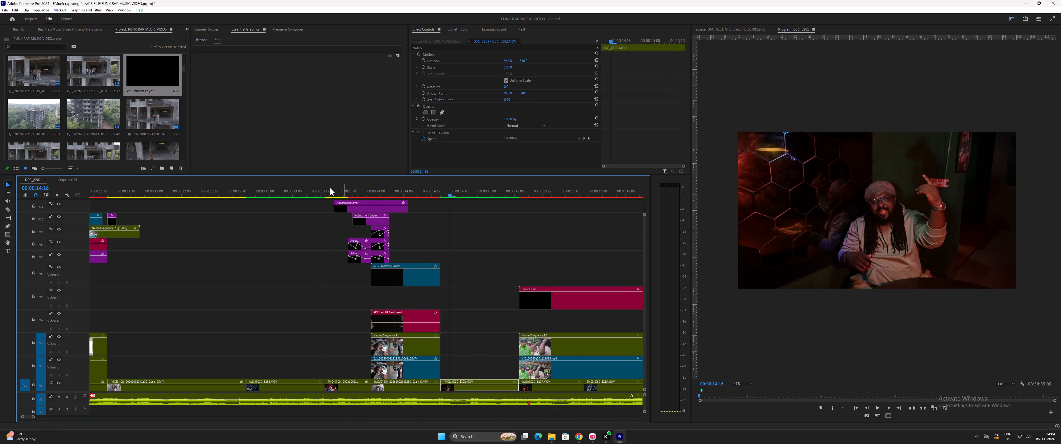
pyautogui.click(320, 188)
pyautogui.press('space')
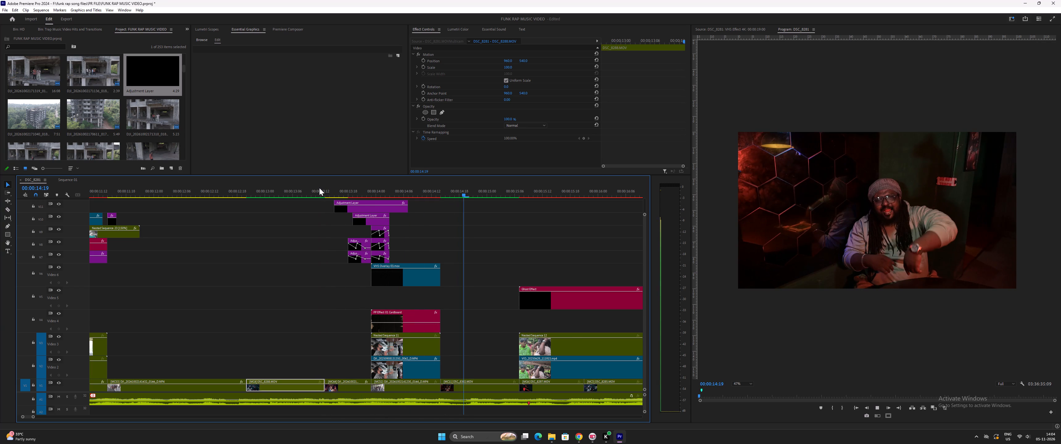
pyautogui.press('space')
# Play back the edit from about 00:00:14:10 to 00:00:17:04, replaying its start, to review the next clips and effects.
pyautogui.press('-')
pyautogui.click(394, 192)
pyautogui.press('=')
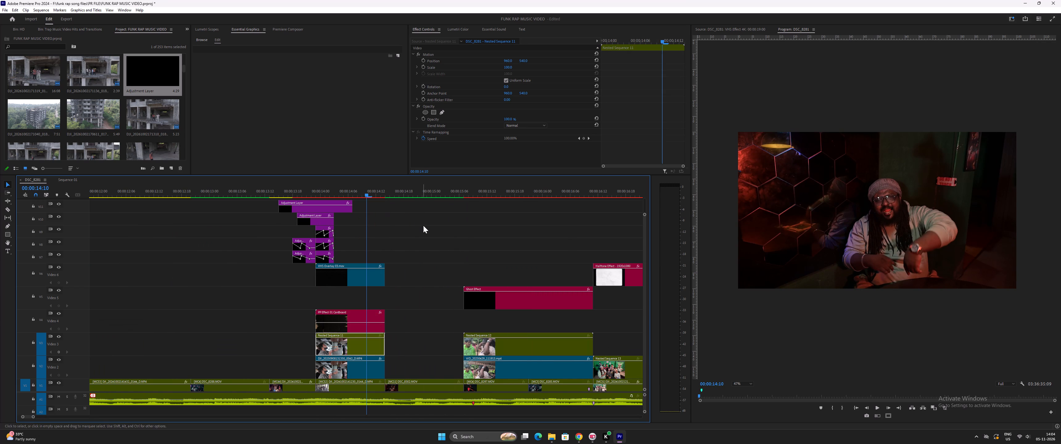
pyautogui.press('space')
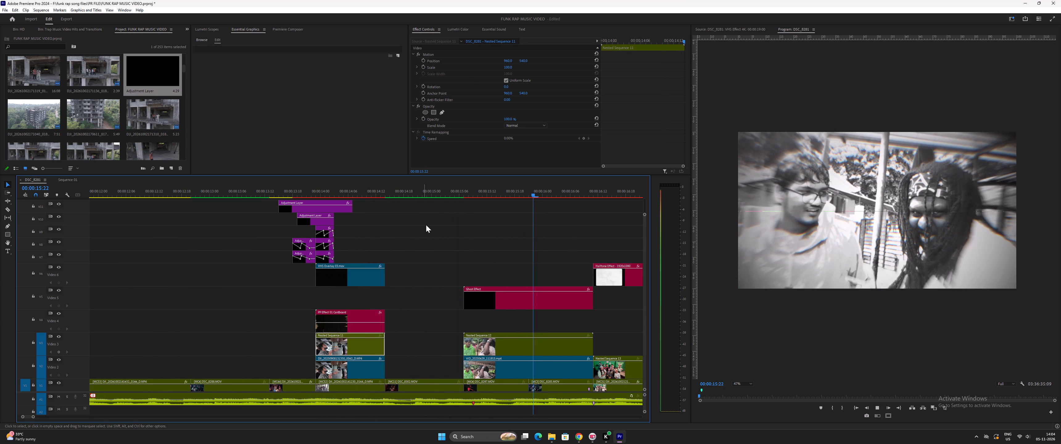
pyautogui.press('space')
pyautogui.click(372, 192)
pyautogui.write('=')
pyautogui.press('space')
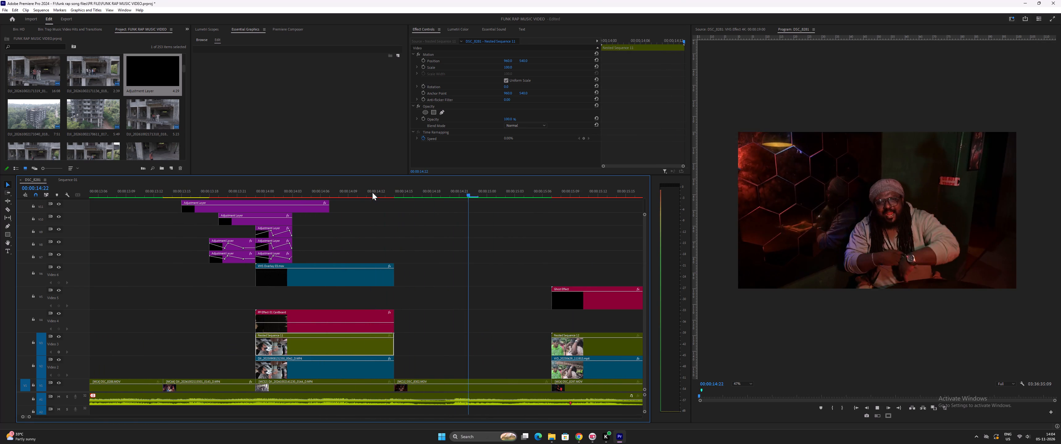
pyautogui.press('space')
pyautogui.press('-')
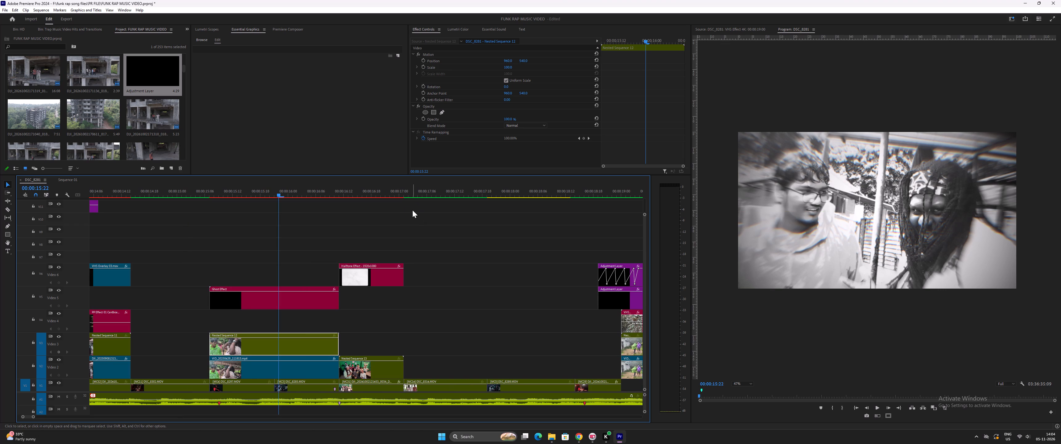
pyautogui.press('space')
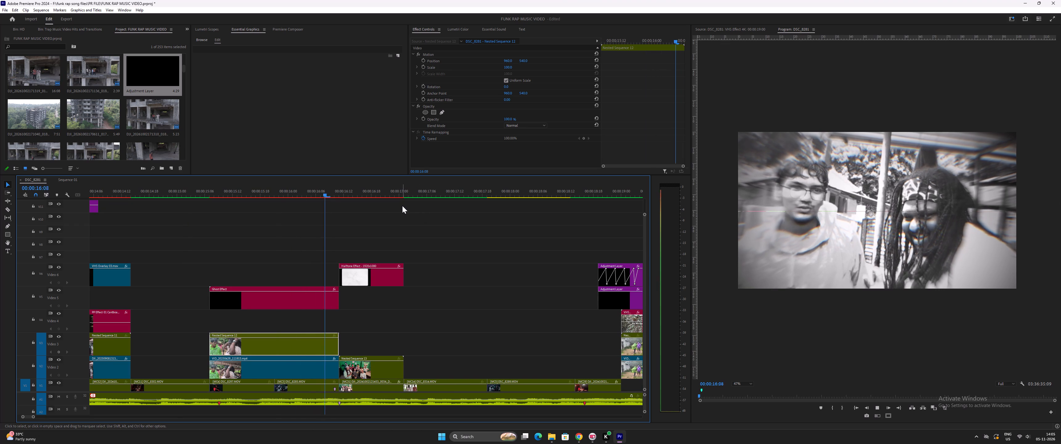
pyautogui.press('space')
pyautogui.press('space')
pyautogui.press('space')
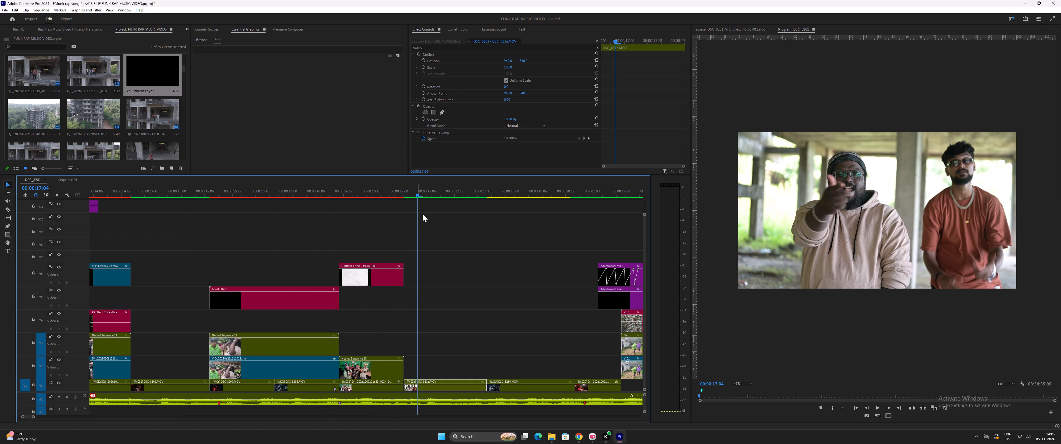
# Select the Halftone Effect clip at 00:00:16:16 and open the graphics template library for browsing.
pyautogui.click(362, 190)
pyautogui.press('=')
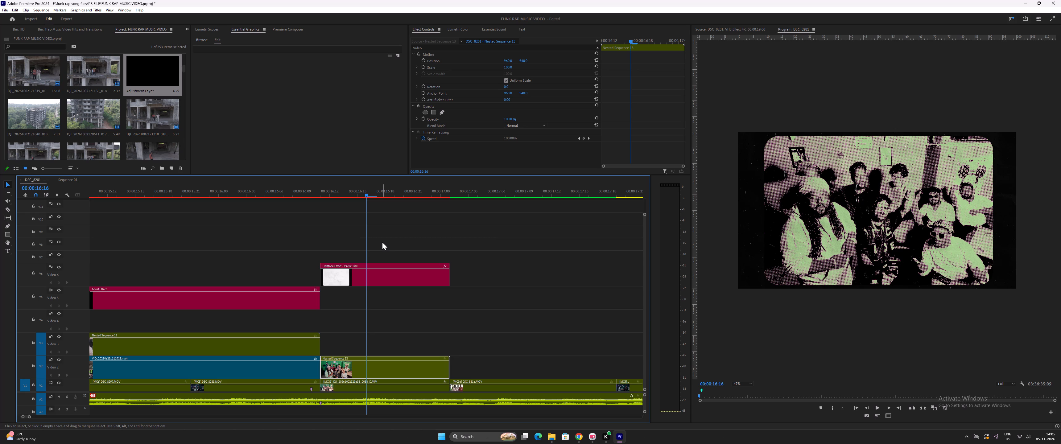
pyautogui.click(362, 276)
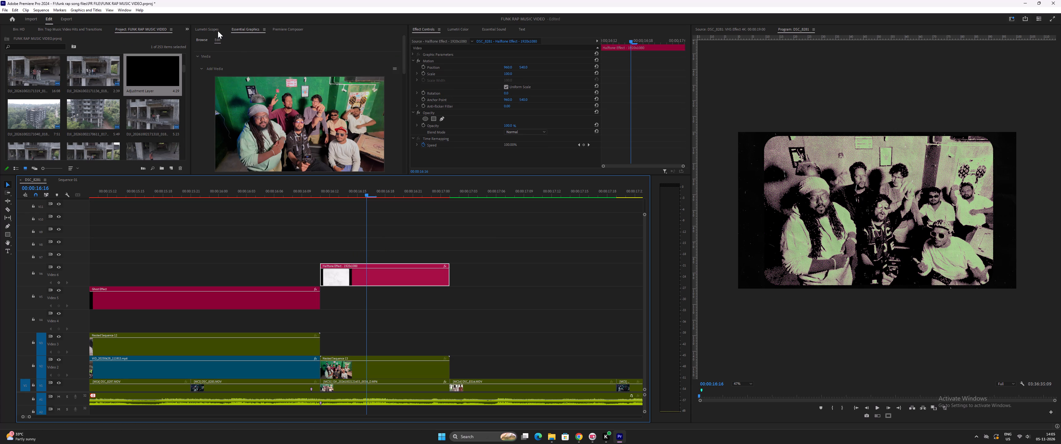
pyautogui.scroll(3, 206, 80)
pyautogui.click(198, 39)
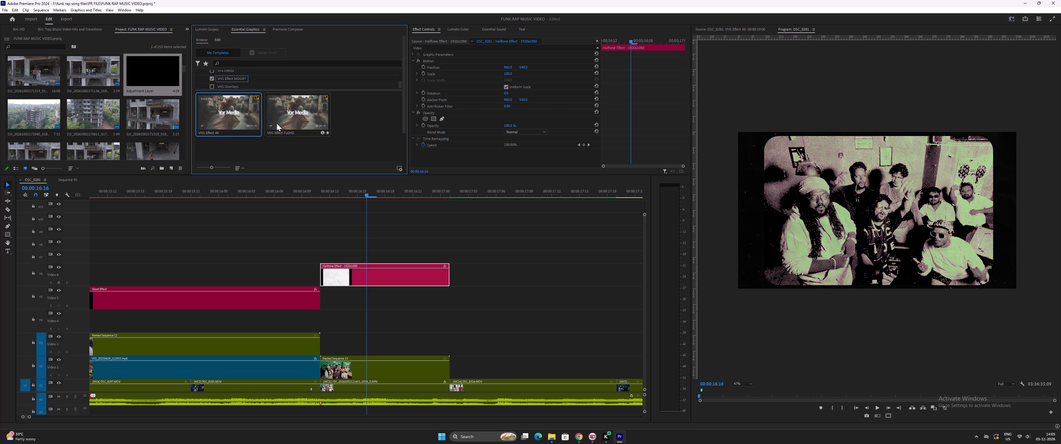
# Switch the template library filter from the VHS effect folder to the camera shake presets and look through the Cam Shake templates.
pyautogui.scroll(5, 223, 80)
pyautogui.scroll(-4, 213, 81)
pyautogui.click(211, 81)
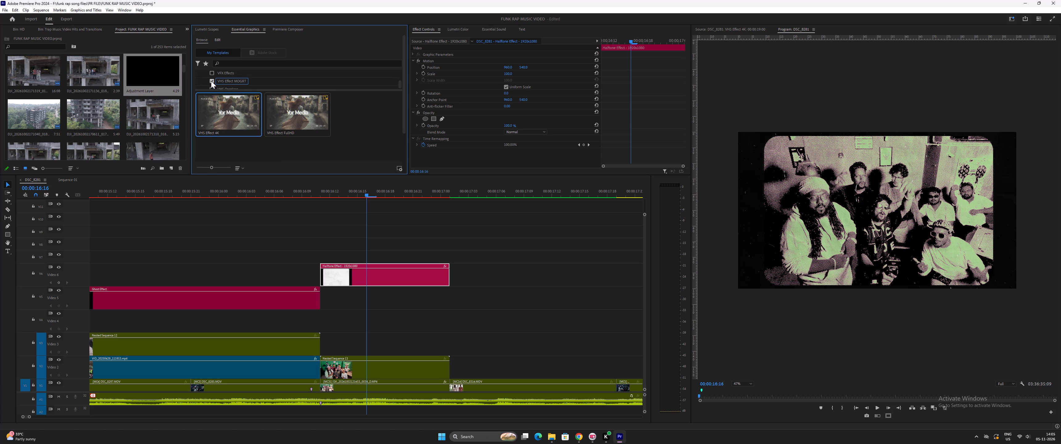
pyautogui.scroll(17, 226, 81)
pyautogui.click(213, 73)
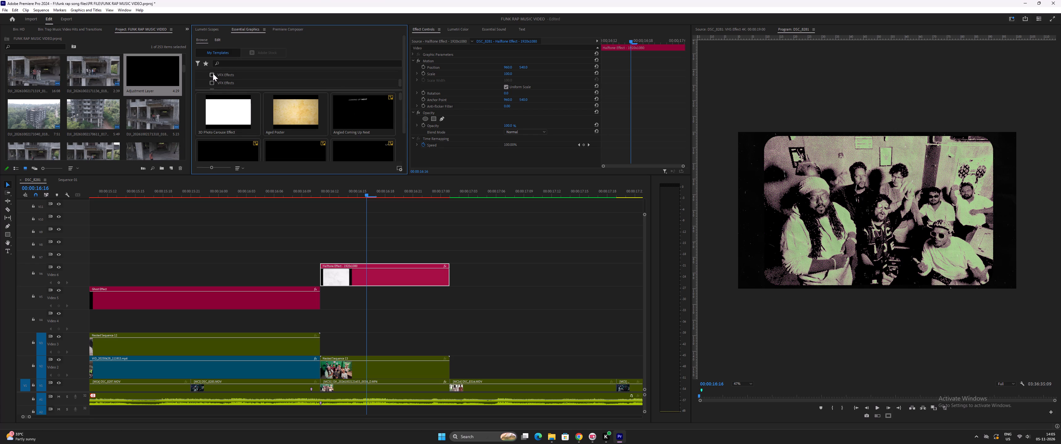
pyautogui.click(213, 73)
pyautogui.scroll(7, 263, 138)
pyautogui.scroll(14, 218, 71)
pyautogui.moveTo(400, 82); pyautogui.dragTo(395, 76)
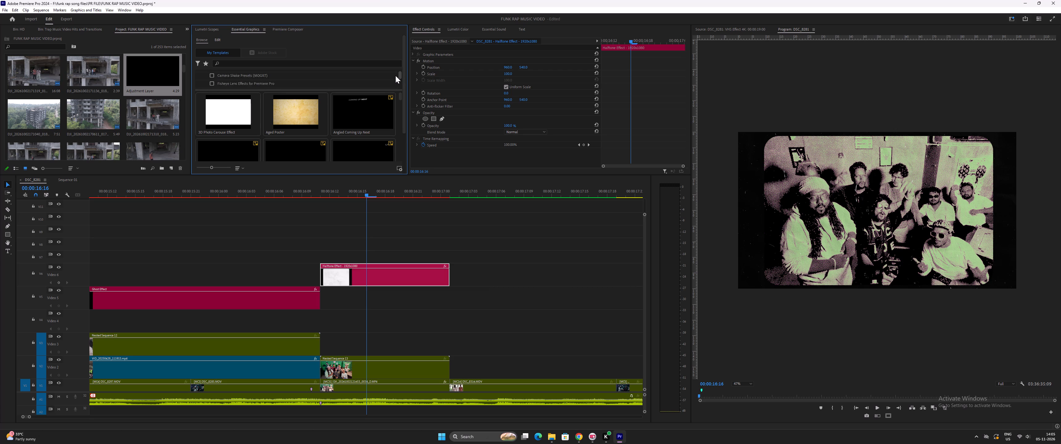
pyautogui.moveTo(395, 76); pyautogui.dragTo(395, 75)
pyautogui.scroll(-7, 234, 76)
pyautogui.click(208, 79)
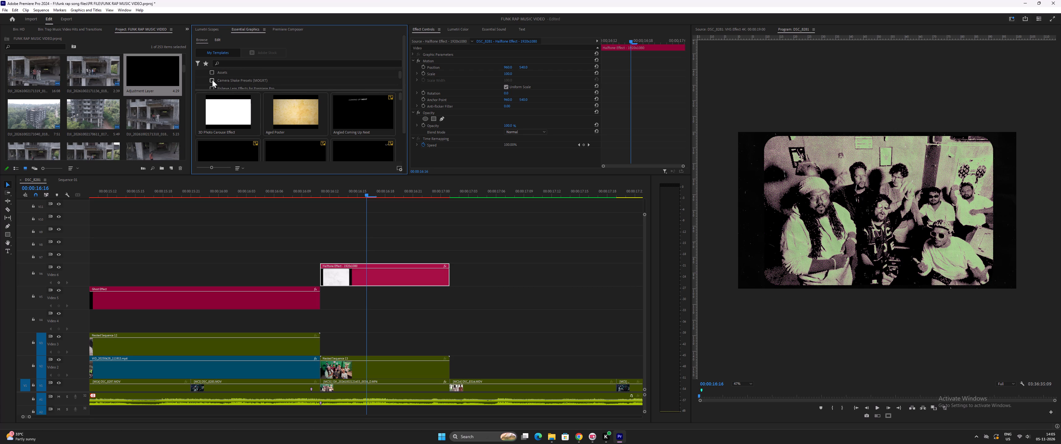
pyautogui.click(214, 80)
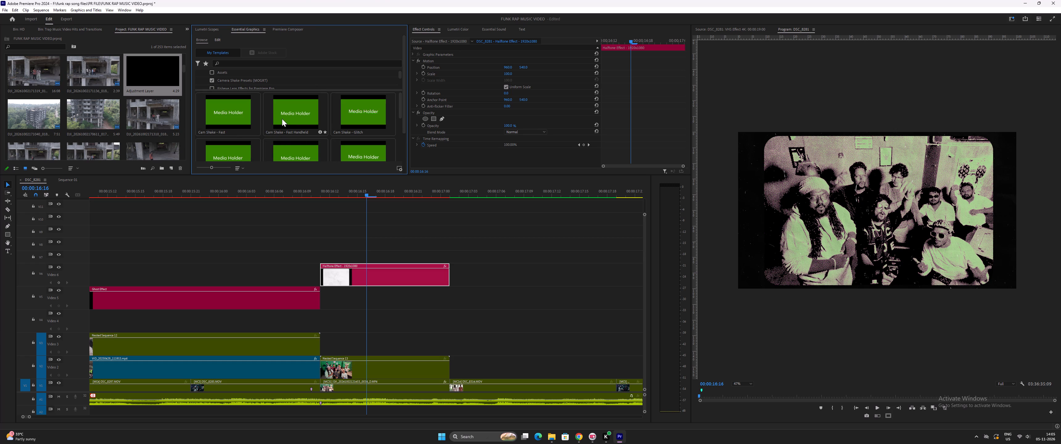
pyautogui.scroll(-5, 230, 127)
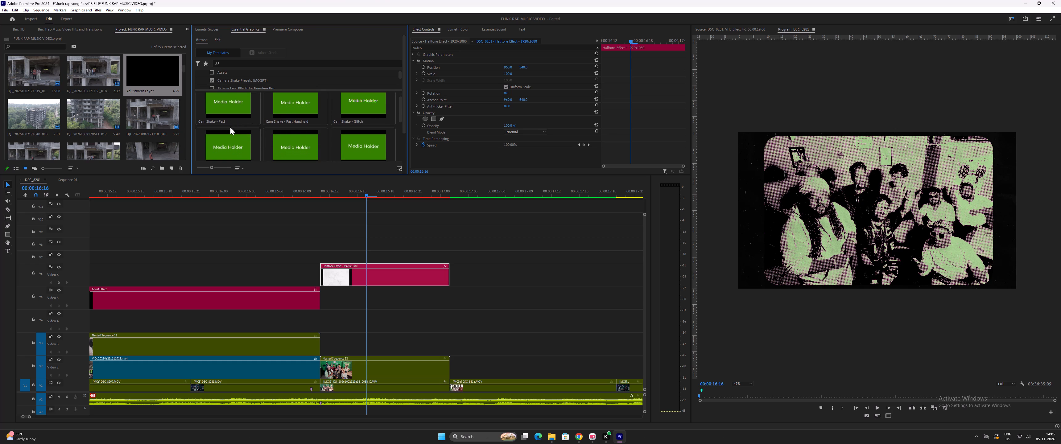
pyautogui.scroll(-11, 230, 127)
pyautogui.scroll(-5, 260, 132)
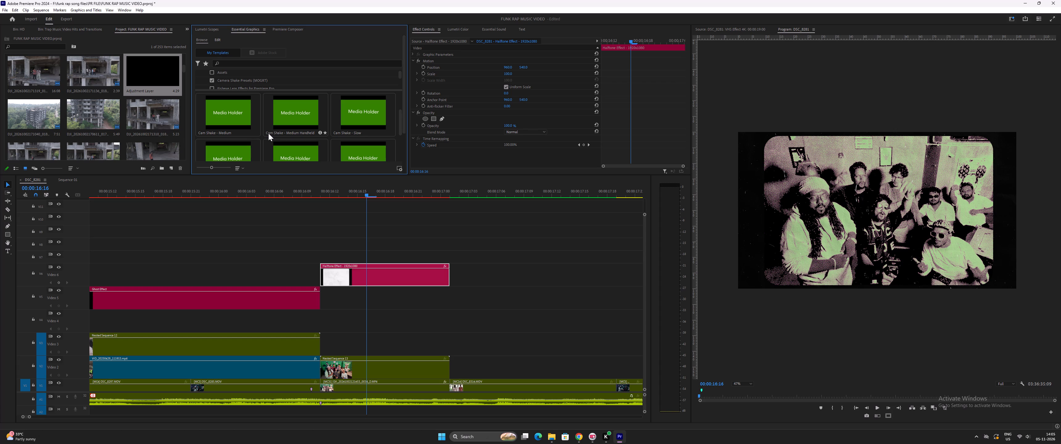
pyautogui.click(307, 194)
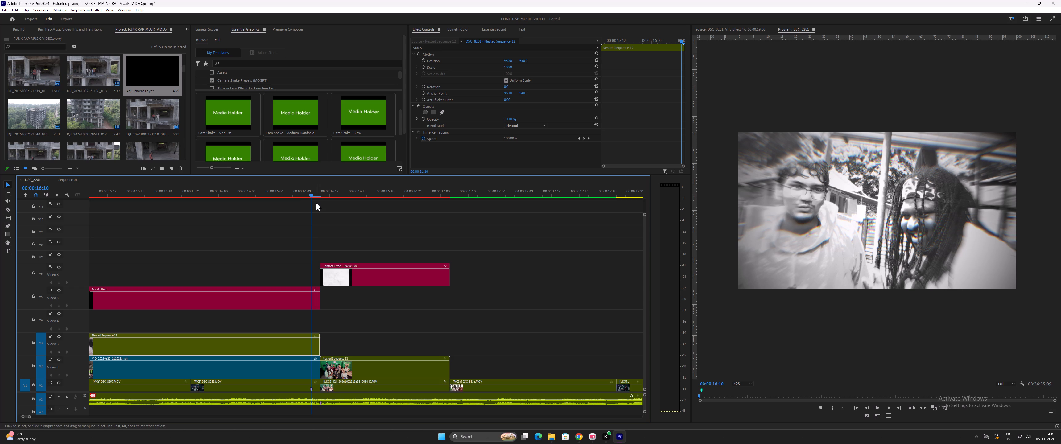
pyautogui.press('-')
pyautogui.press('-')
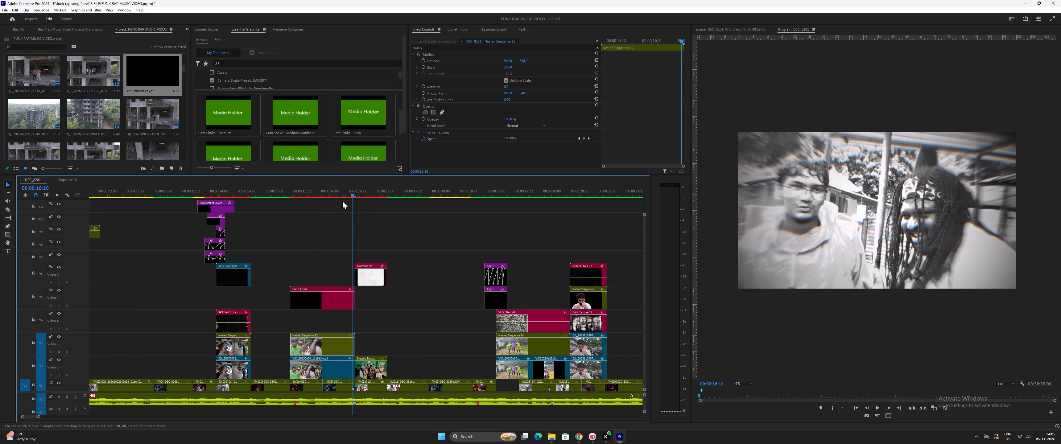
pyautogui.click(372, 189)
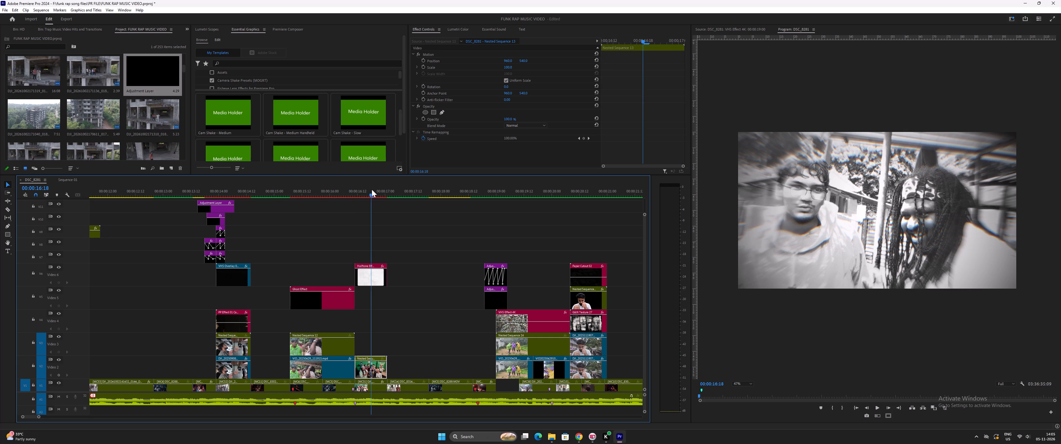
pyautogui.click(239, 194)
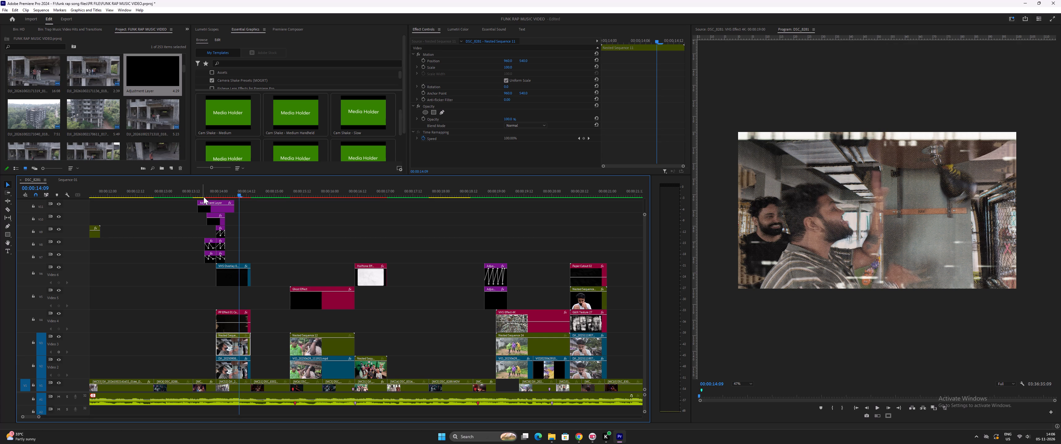
# Play back the edit from 00:00:09:14 to about 00:00:11:09 to review its transitions and overlays.
pyautogui.press('-')
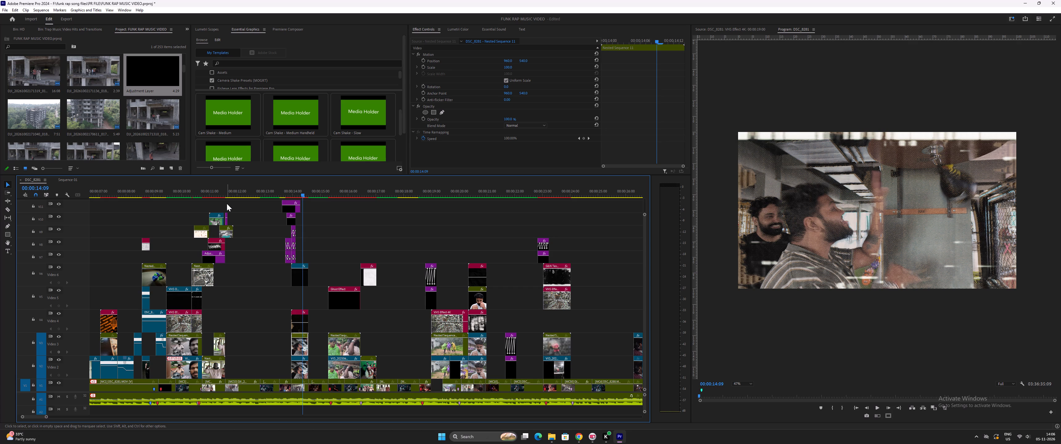
pyautogui.click(170, 194)
pyautogui.press('space')
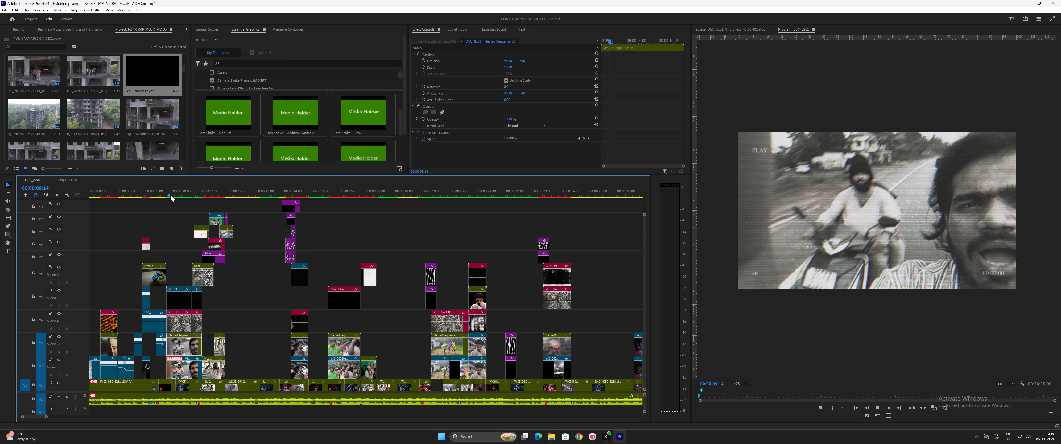
pyautogui.press('=')
pyautogui.press('=')
pyautogui.press('-')
pyautogui.press('=')
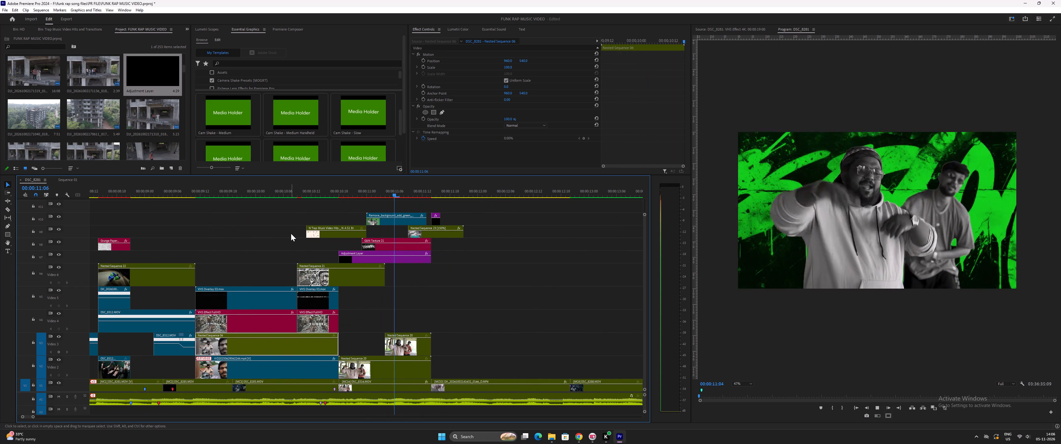
pyautogui.press('space')
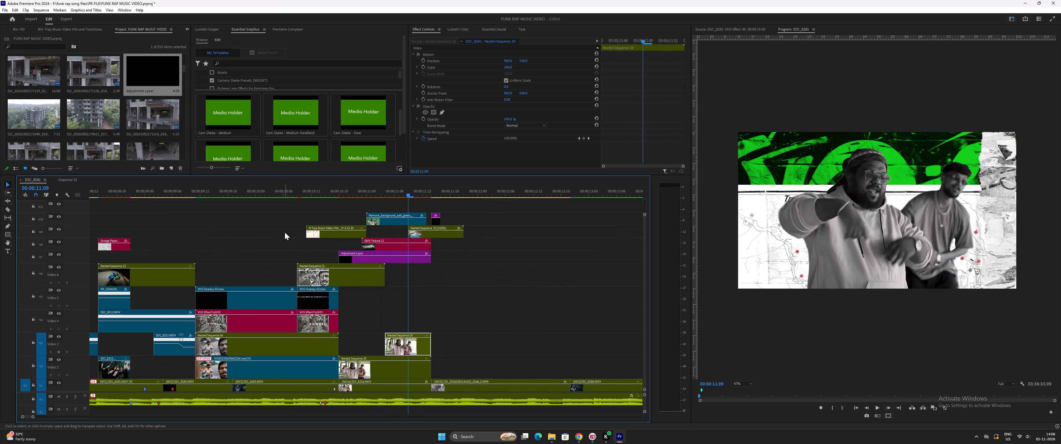
# Play back the edit from just before 00:00:10:00 to about 00:00:17:03 to review its transitions and overlays.
pyautogui.press('-')
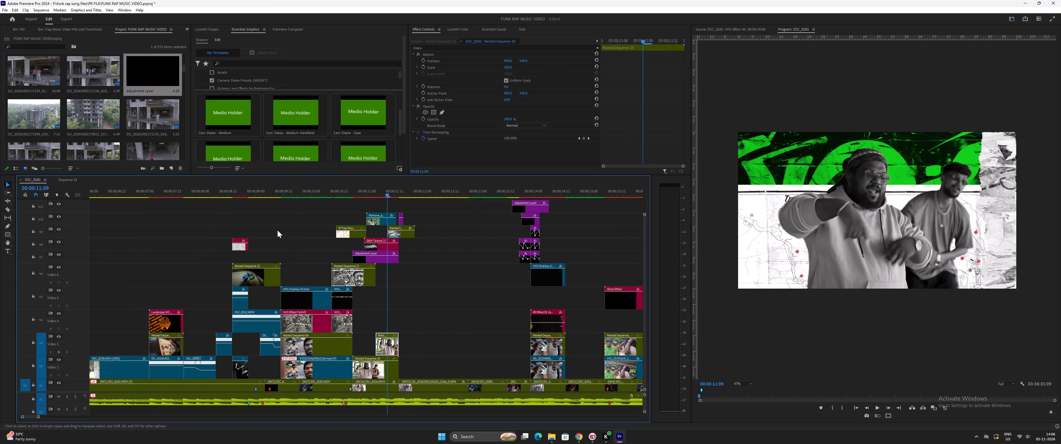
pyautogui.press('-')
pyautogui.moveTo(333, 191); pyautogui.dragTo(338, 193)
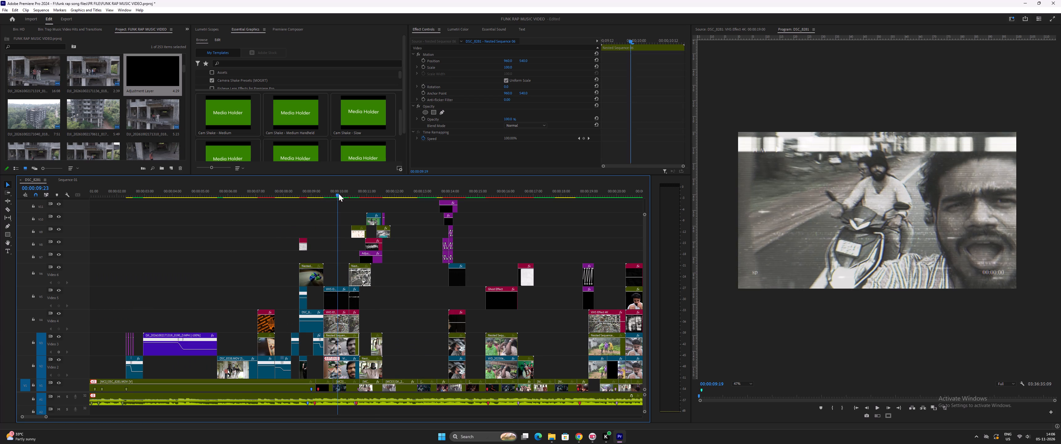
pyautogui.press('space')
pyautogui.press('=')
pyautogui.press('=')
pyautogui.press('-')
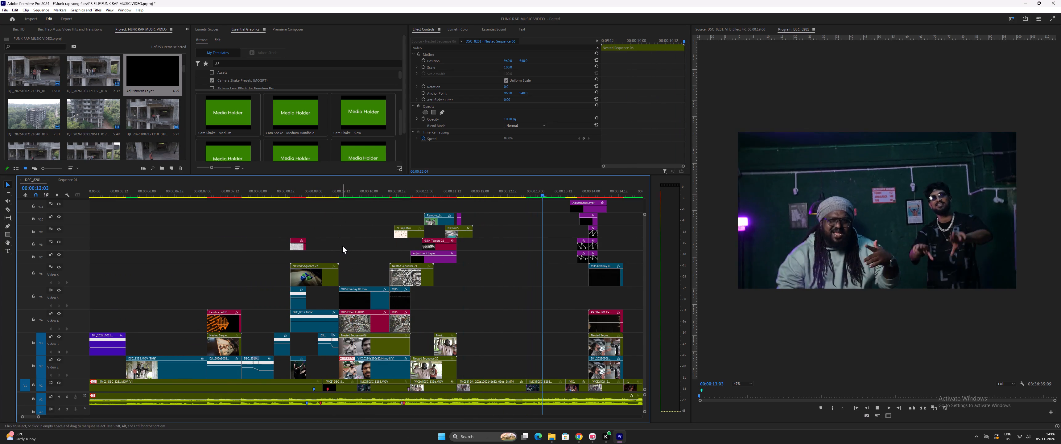
pyautogui.press('-')
pyautogui.press('=')
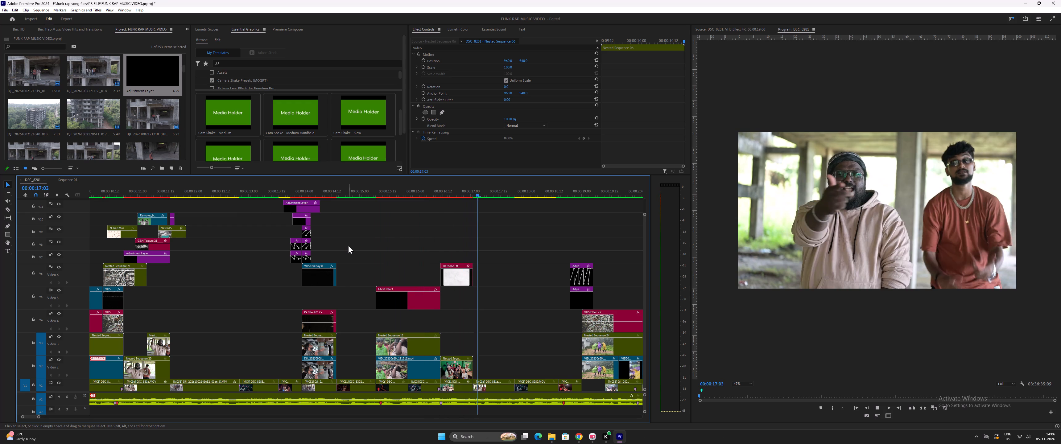
pyautogui.press('space')
# Continue the playback review from about 00:00:17:02 to 00:00:19:20, checking the clips after the Halftone Effect.
pyautogui.click(454, 189)
pyautogui.press('space')
pyautogui.press('=')
pyautogui.press('=')
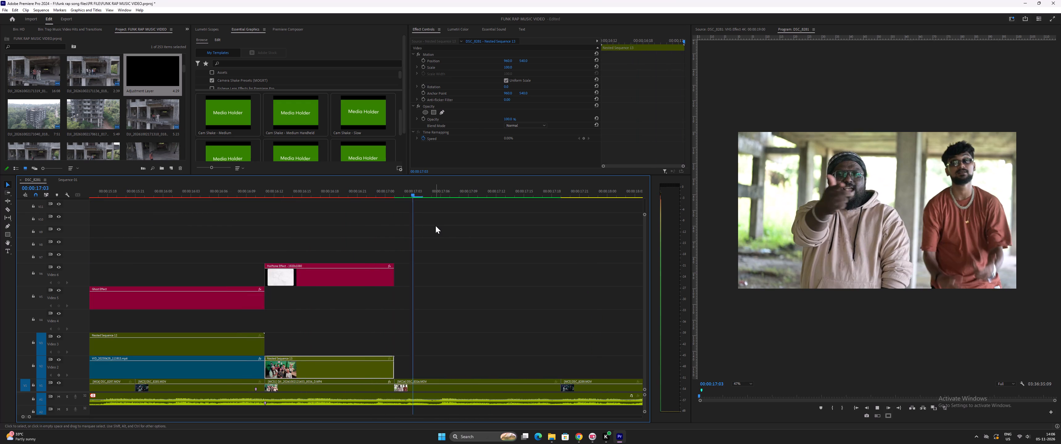
pyautogui.press('space')
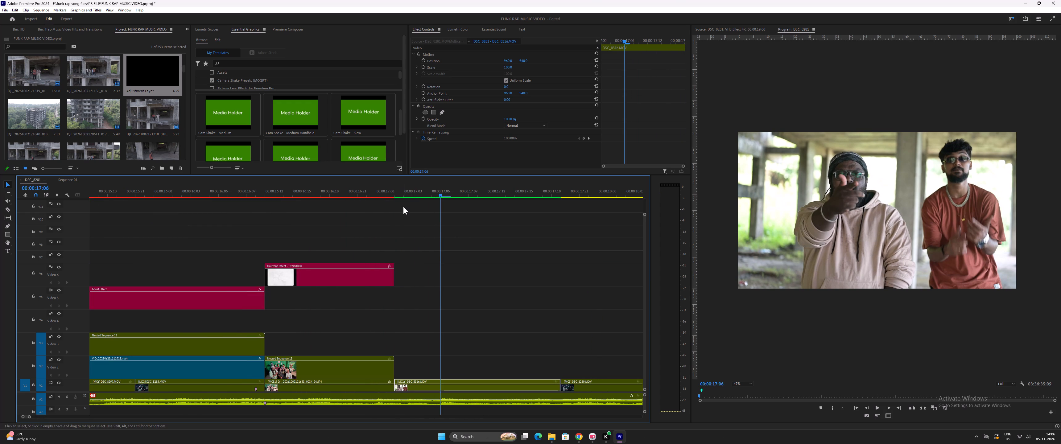
pyautogui.press('-')
pyautogui.press('space')
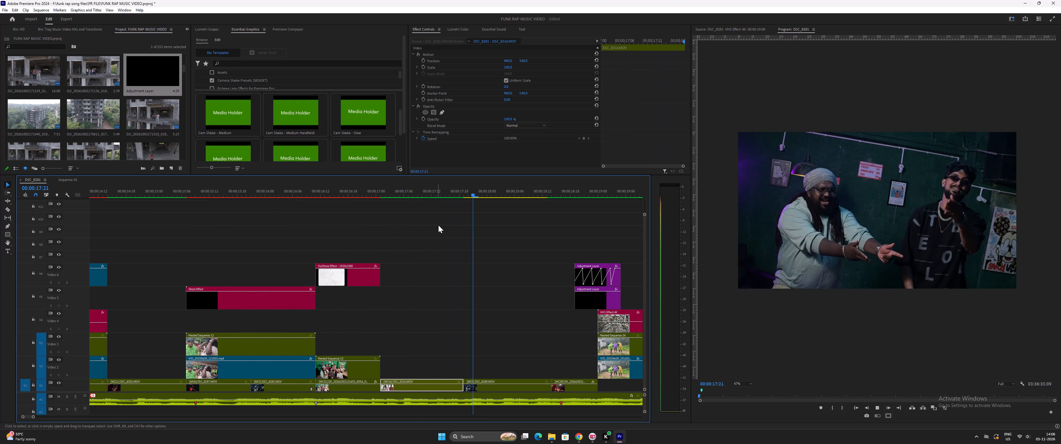
pyautogui.press('-')
pyautogui.press('space')
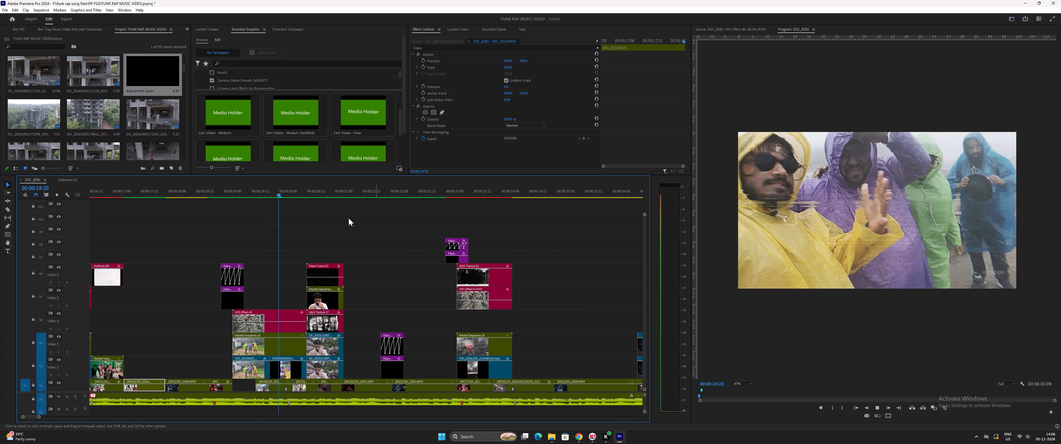
pyautogui.press('-')
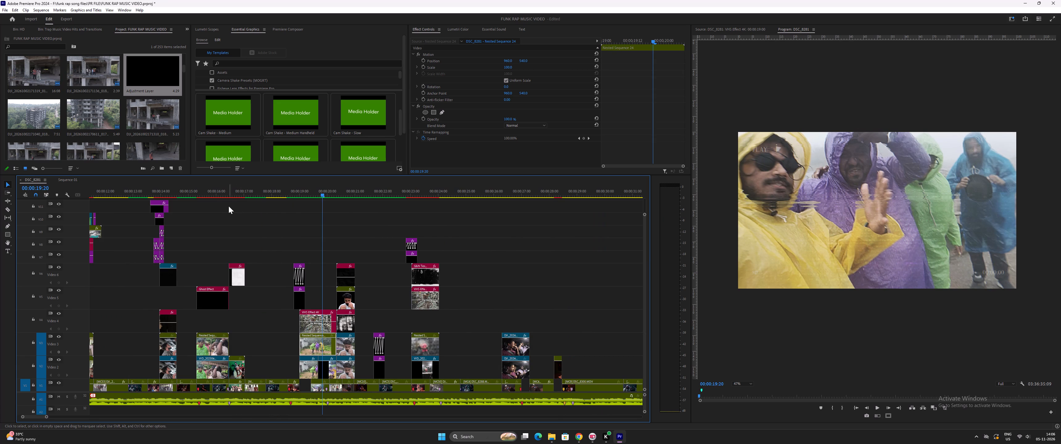
# Replay the cut into the Halftone Effect clip and park the playhead at 00:00:16:13.
pyautogui.moveTo(230, 191); pyautogui.dragTo(237, 191)
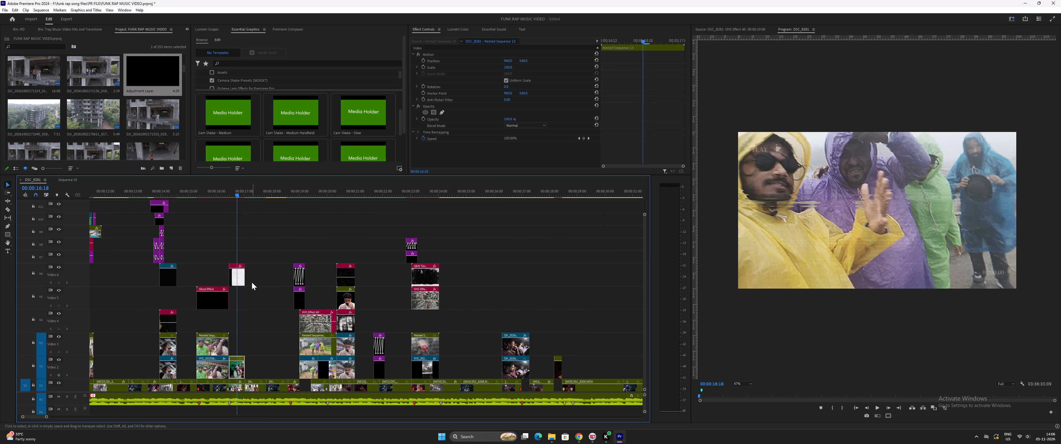
pyautogui.press('=')
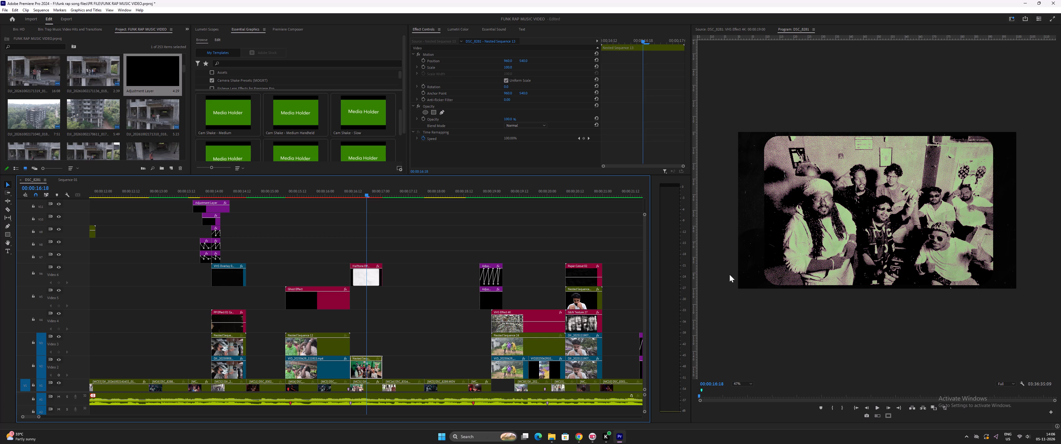
pyautogui.press('-')
pyautogui.press('=')
pyautogui.press('=')
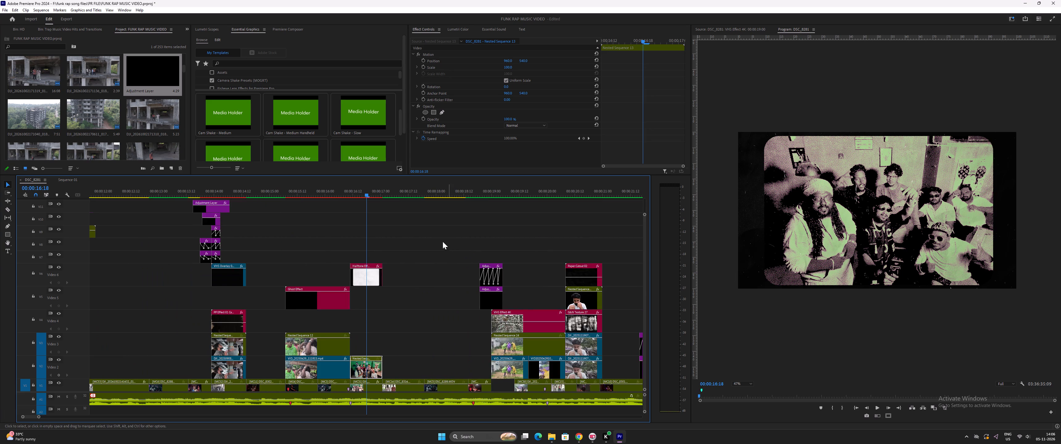
pyautogui.click(324, 192)
pyautogui.press('space')
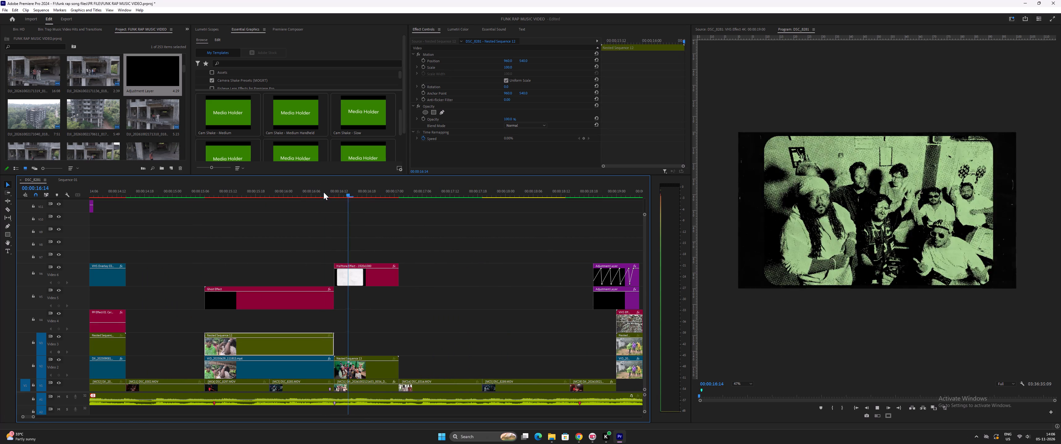
pyautogui.press('space')
pyautogui.click(344, 194)
pyautogui.press('=')
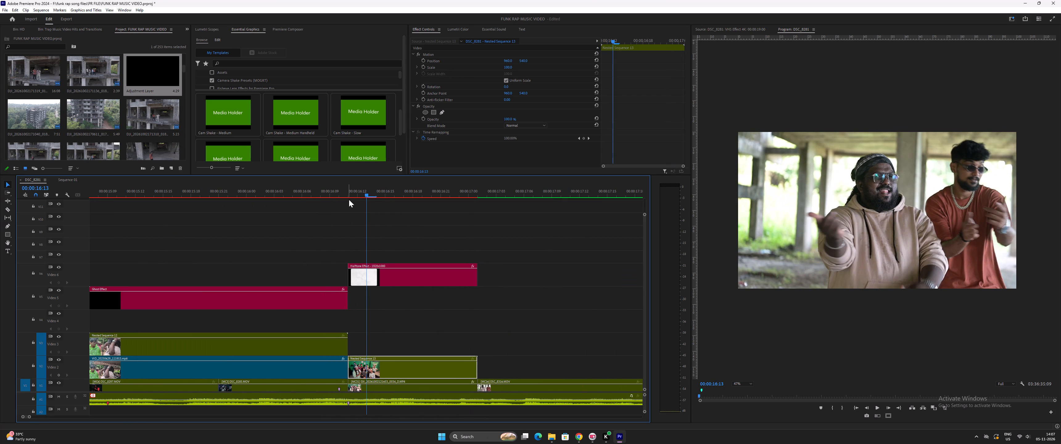
# Inspect the Halftone Effect clip's template properties at 00:00:16:13, collapse its media group and return to the template library.
pyautogui.click(390, 276)
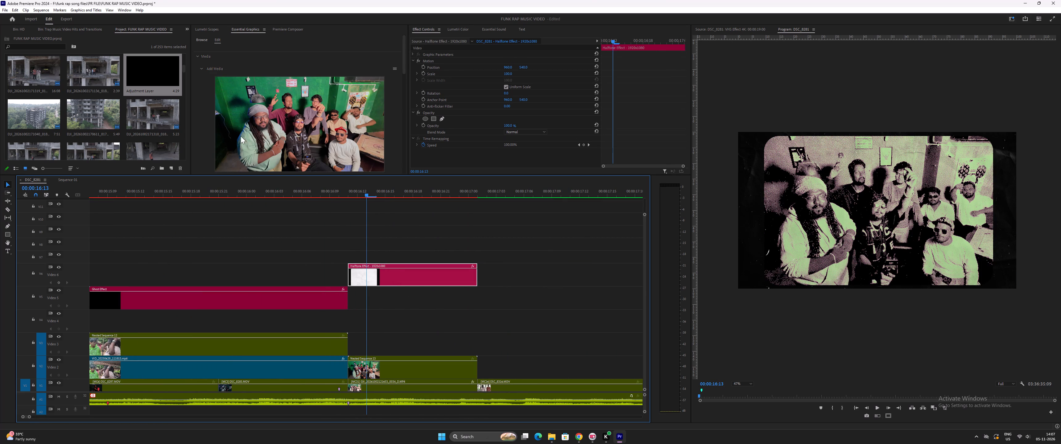
pyautogui.scroll(-7, 443, 81)
pyautogui.click(196, 56)
pyautogui.scroll(4, 203, 56)
pyautogui.click(199, 41)
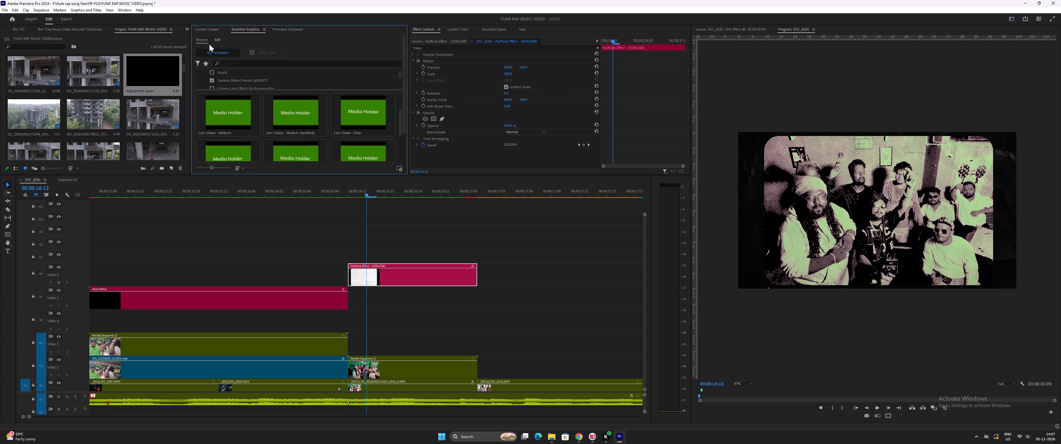
# Look through the Cam Shake templates for one that suits the halftone group shot.
pyautogui.scroll(4, 283, 118)
pyautogui.scroll(-1, 283, 117)
pyautogui.scroll(10, 281, 116)
pyautogui.scroll(-5, 280, 115)
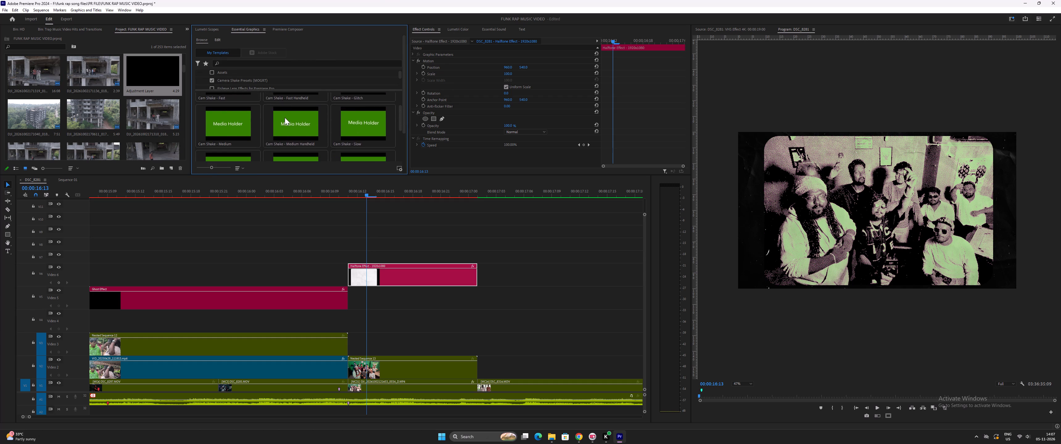
pyautogui.scroll(-12, 285, 117)
pyautogui.scroll(-16, 291, 118)
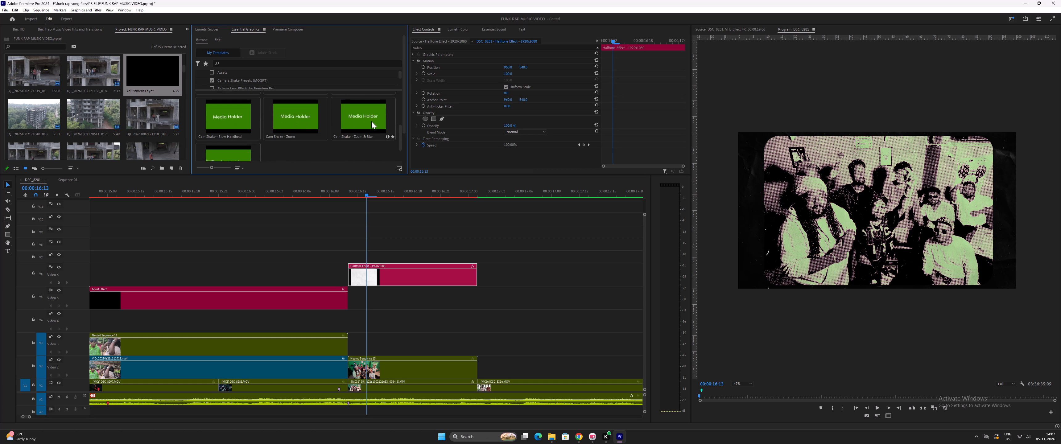
pyautogui.scroll(-20, 333, 121)
pyautogui.scroll(-2, 333, 121)
pyautogui.scroll(8, 283, 129)
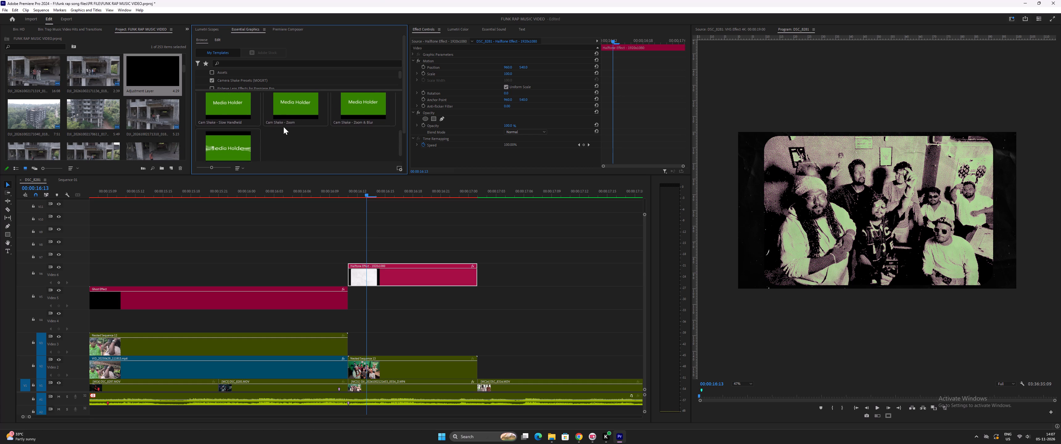
pyautogui.scroll(20, 283, 127)
pyautogui.scroll(16, 283, 127)
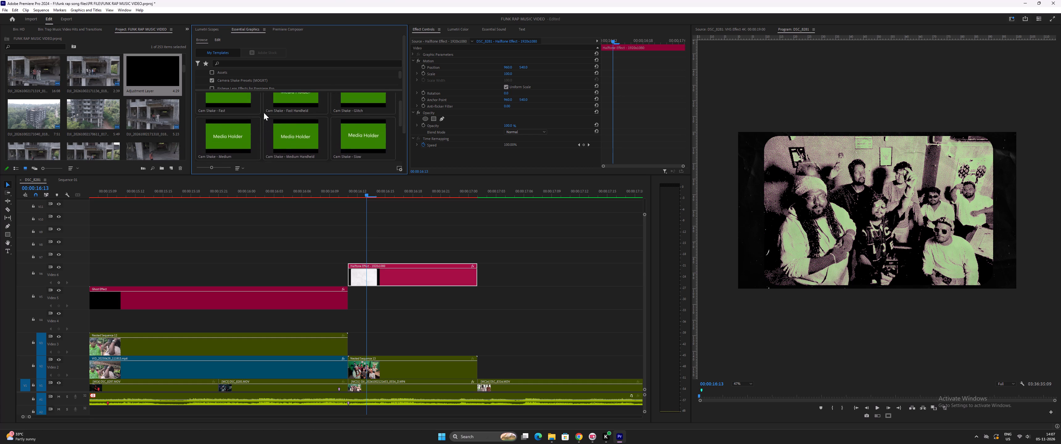
pyautogui.scroll(17, 264, 113)
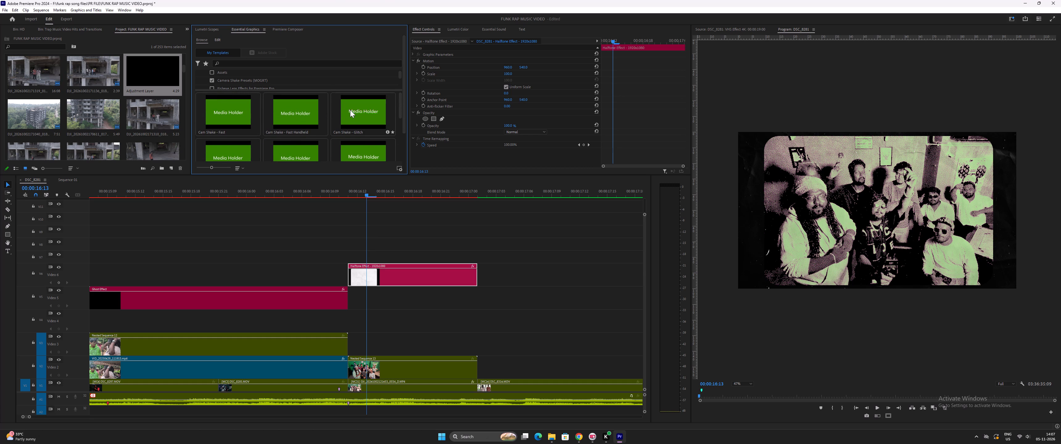
pyautogui.scroll(2, 286, 116)
pyautogui.scroll(-13, 284, 115)
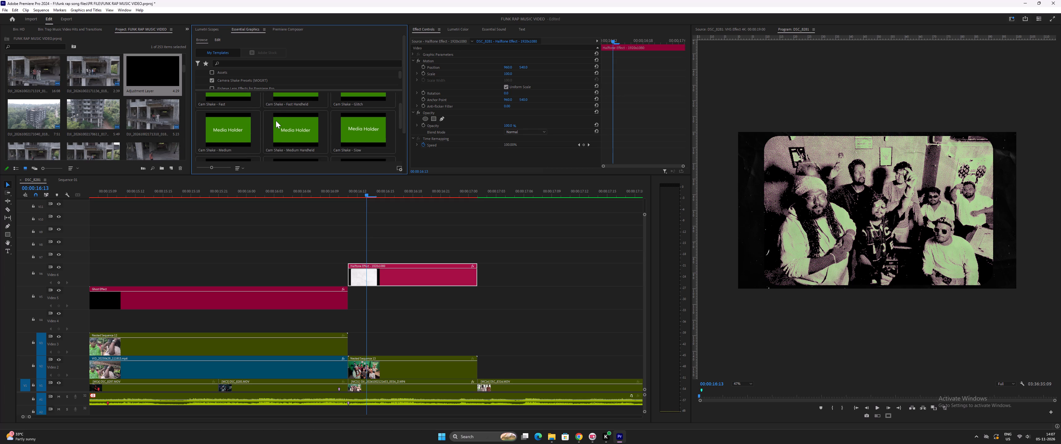
pyautogui.scroll(6, 277, 120)
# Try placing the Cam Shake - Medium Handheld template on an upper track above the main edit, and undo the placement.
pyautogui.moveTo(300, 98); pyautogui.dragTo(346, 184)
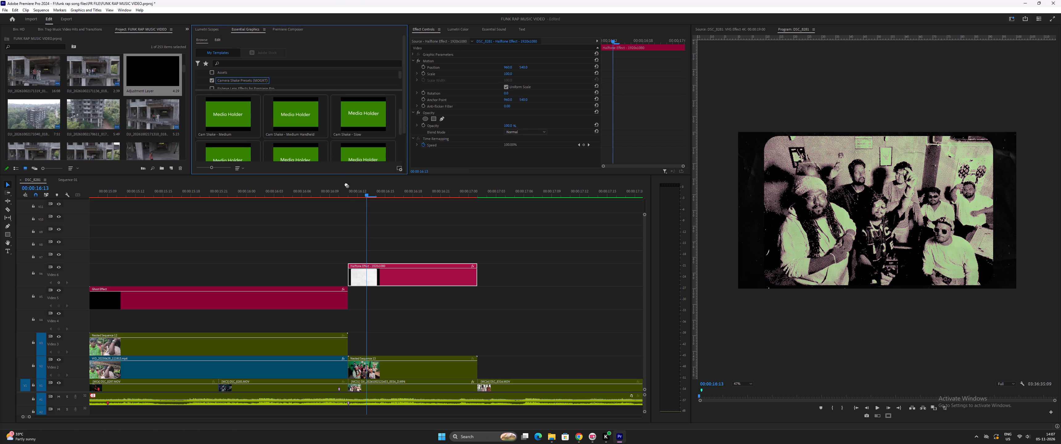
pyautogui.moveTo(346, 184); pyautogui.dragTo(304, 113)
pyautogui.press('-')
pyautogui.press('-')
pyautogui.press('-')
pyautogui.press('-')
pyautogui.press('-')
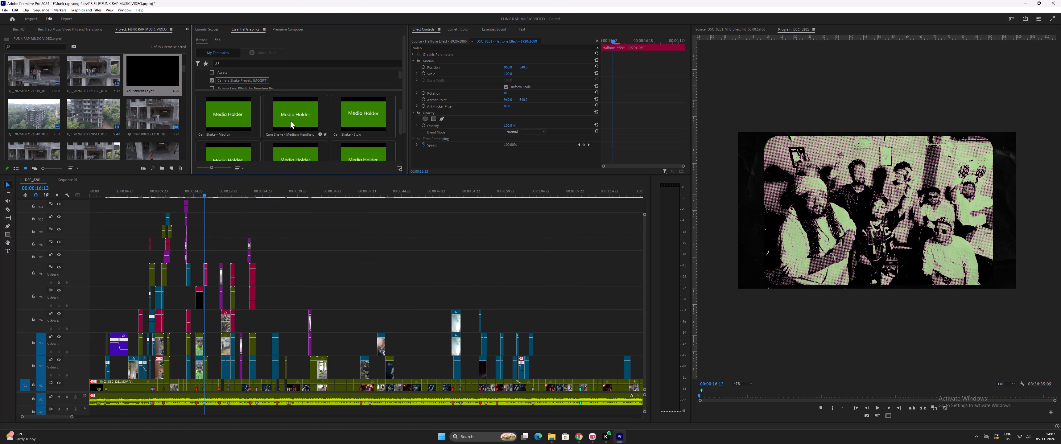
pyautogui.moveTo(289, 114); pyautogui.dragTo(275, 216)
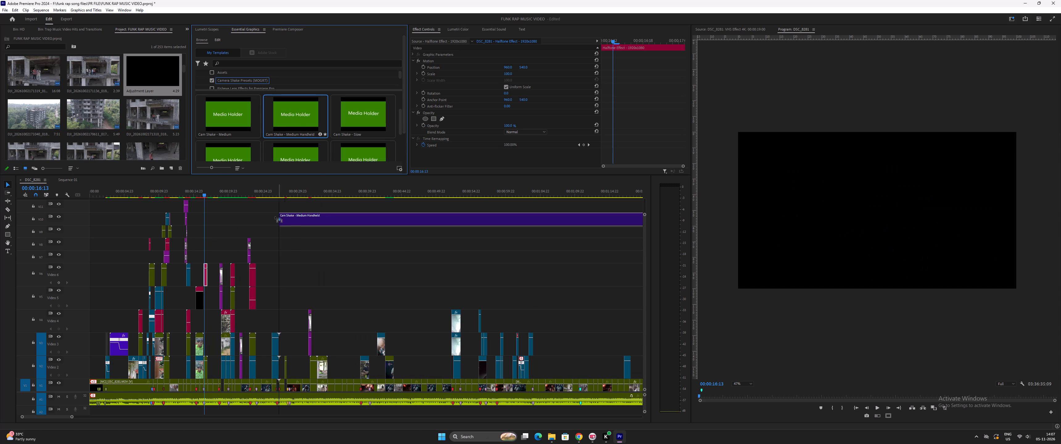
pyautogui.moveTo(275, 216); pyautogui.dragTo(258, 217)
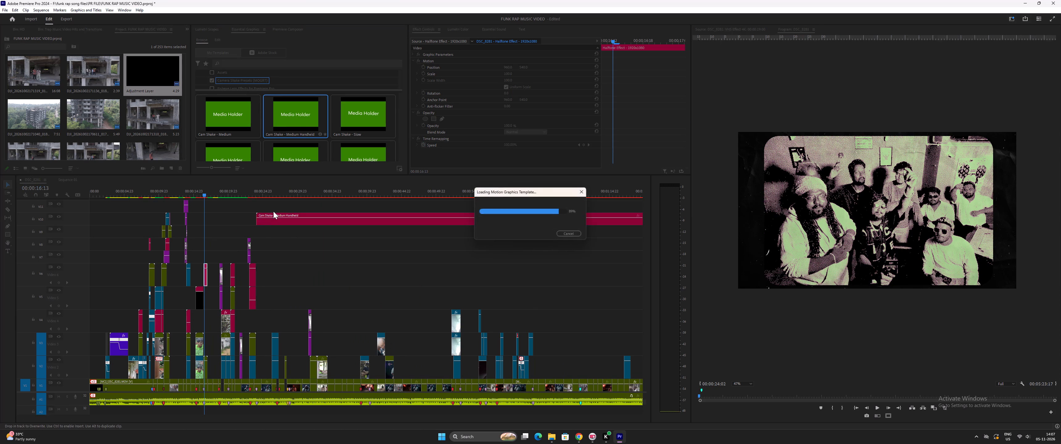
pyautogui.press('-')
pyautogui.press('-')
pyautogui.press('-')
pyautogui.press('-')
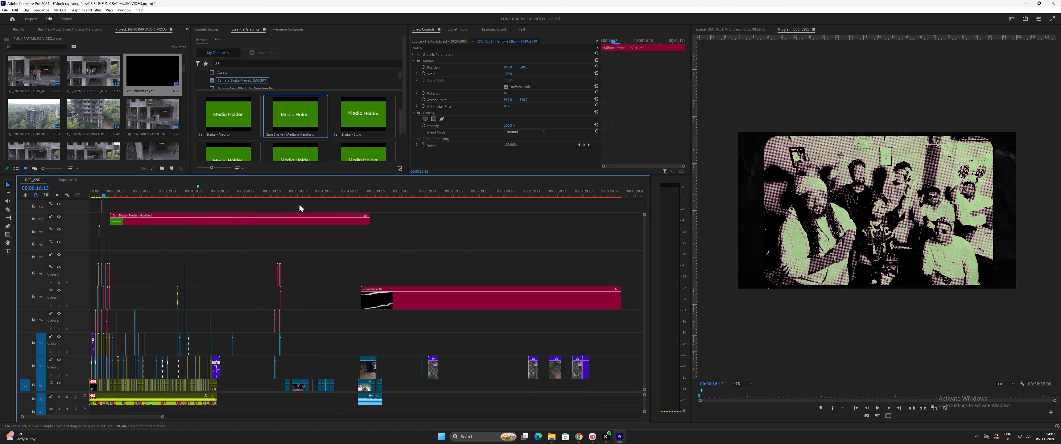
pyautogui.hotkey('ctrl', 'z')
# Add the Cam Shake - Medium Handheld template in empty space above the late Comic Paper clip and trim its end drastically.
pyautogui.moveTo(289, 120); pyautogui.dragTo(376, 276)
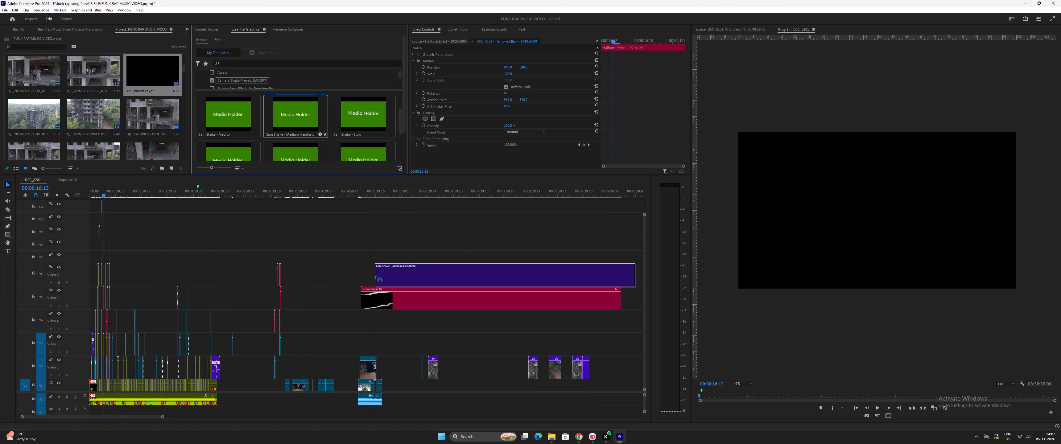
pyautogui.moveTo(376, 276); pyautogui.dragTo(354, 233)
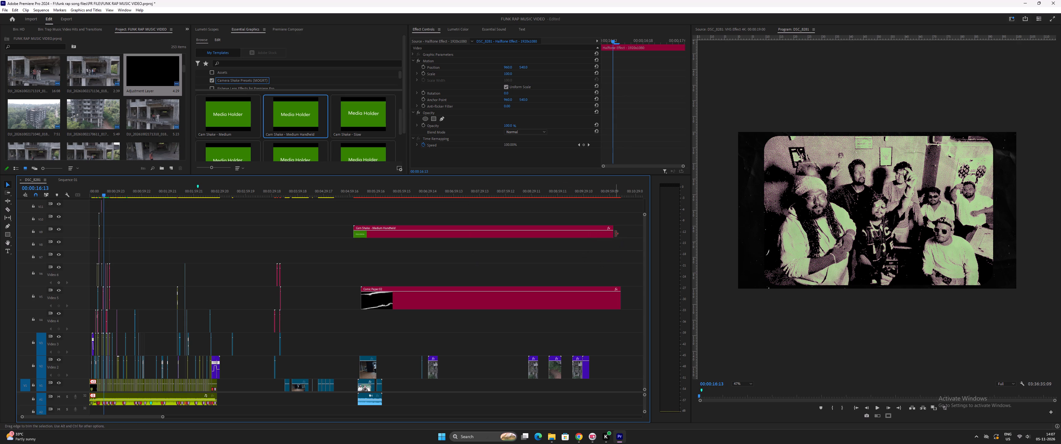
pyautogui.moveTo(615, 234); pyautogui.dragTo(361, 233)
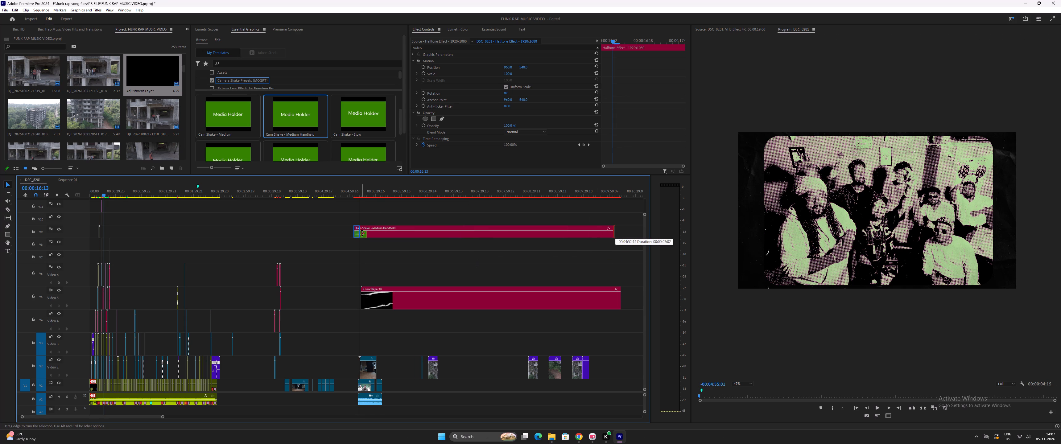
pyautogui.moveTo(361, 233); pyautogui.dragTo(362, 233)
# Move the shortened Cam Shake - Medium Handheld clip to an upper track, aligned with the start of the Halftone Effect clip.
pyautogui.moveTo(357, 236); pyautogui.dragTo(150, 223)
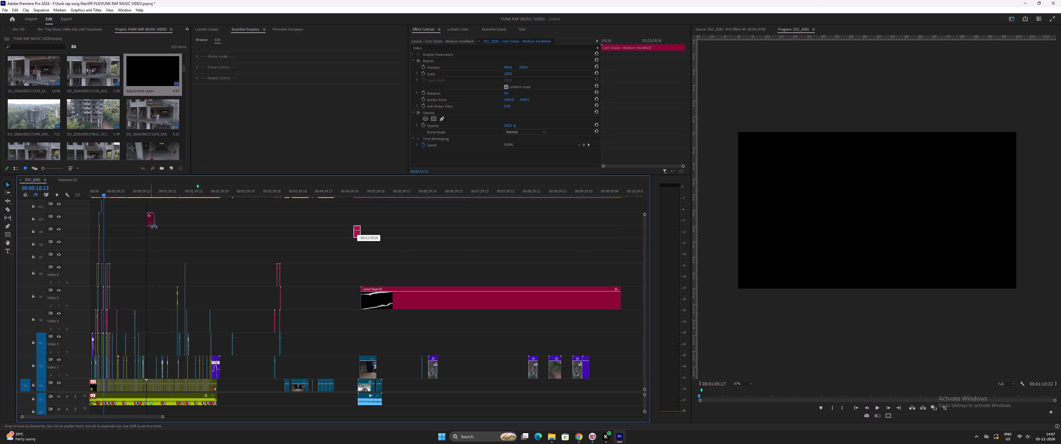
pyautogui.moveTo(150, 223); pyautogui.dragTo(130, 222)
pyautogui.write('==')
pyautogui.press('=')
pyautogui.press('=')
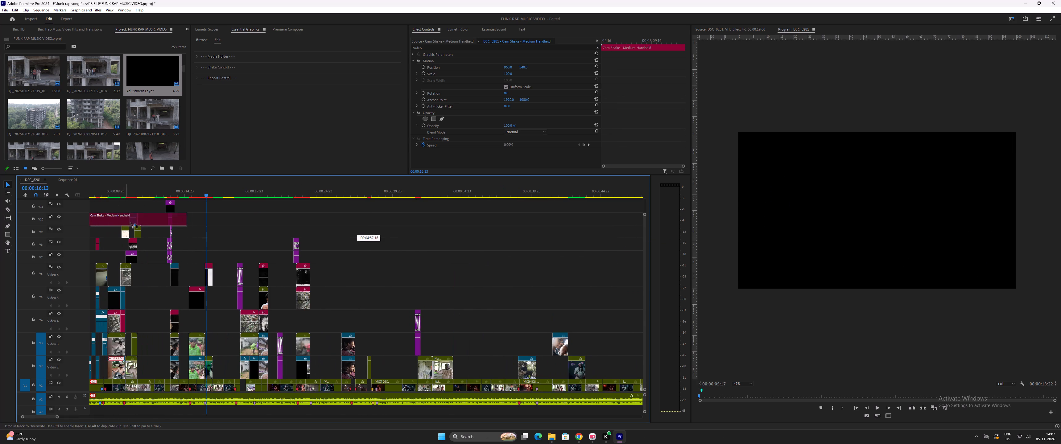
pyautogui.moveTo(130, 222); pyautogui.dragTo(354, 218)
# Trim the end of the Cam Shake - Medium Handheld clip to shortly after the end of the Halftone Effect clip.
pyautogui.press('=')
pyautogui.moveTo(473, 223); pyautogui.dragTo(311, 228)
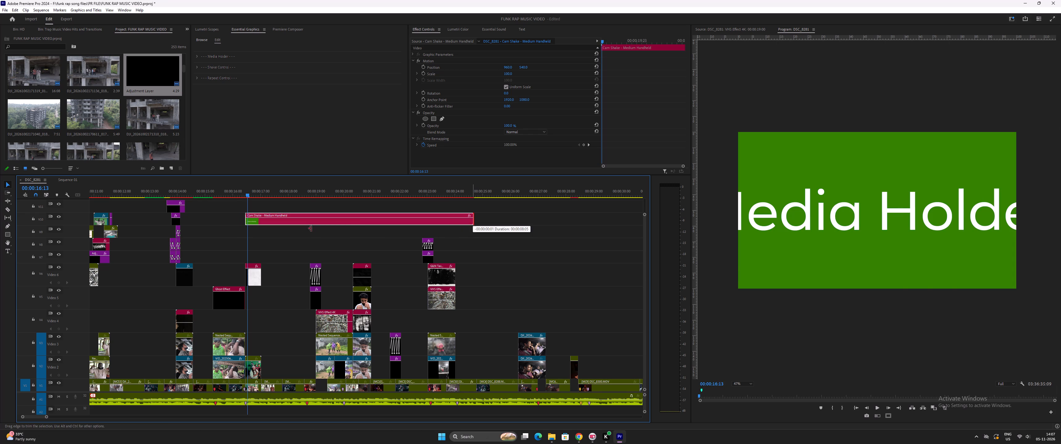
pyautogui.moveTo(311, 228); pyautogui.dragTo(270, 228)
pyautogui.press('=')
pyautogui.press('=')
pyautogui.press('=')
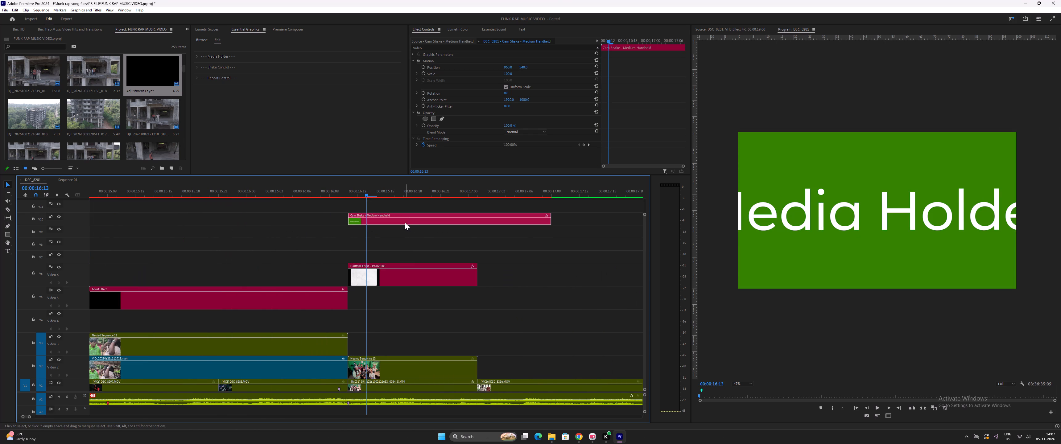
# Trim the end of the Cam Shake - Medium Handheld clip to the Halftone Effect clip's end, leaving one empty track between them.
pyautogui.moveTo(403, 222); pyautogui.dragTo(406, 261)
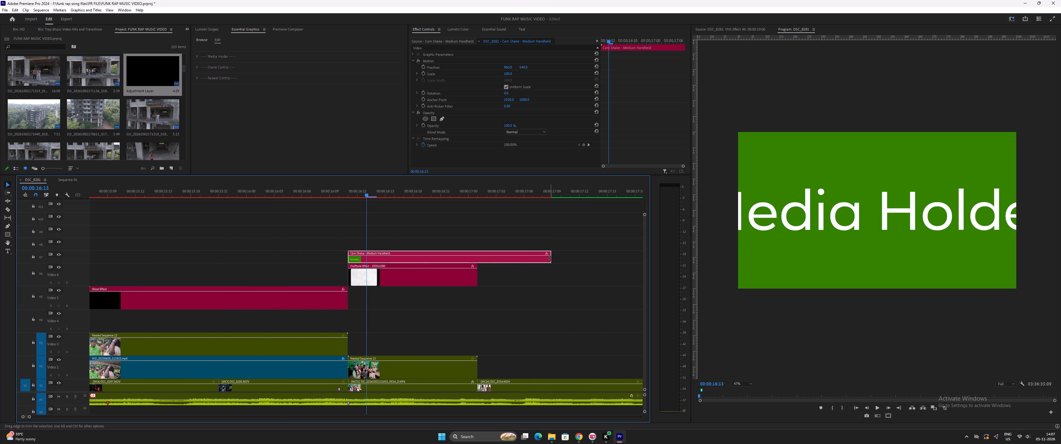
pyautogui.moveTo(551, 259); pyautogui.dragTo(475, 259)
pyautogui.press('-')
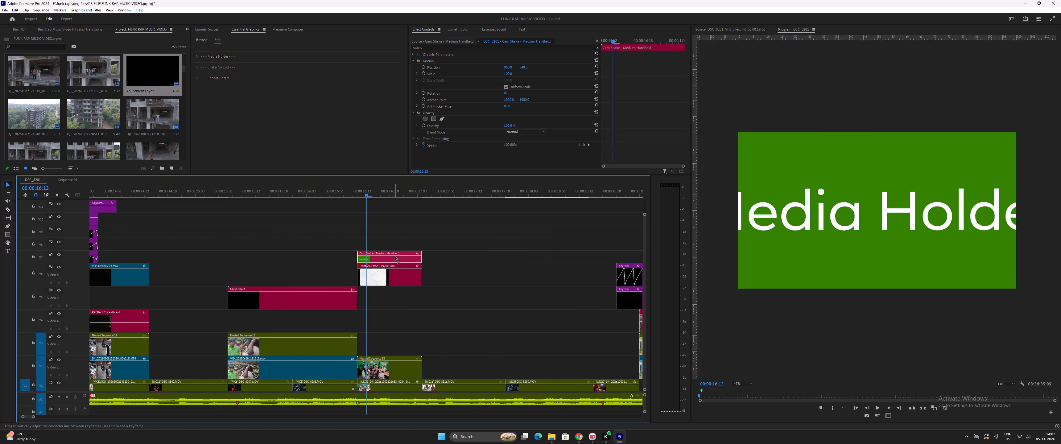
pyautogui.moveTo(393, 259); pyautogui.dragTo(394, 247)
pyautogui.click(390, 247)
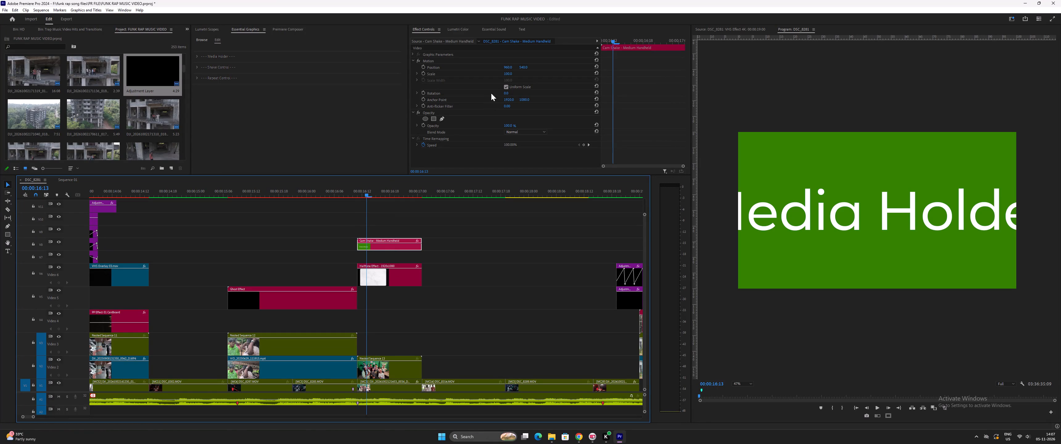
# Set the Cam Shake - Medium Handheld clip's scale to 50 and play back the shot.
pyautogui.moveTo(508, 73); pyautogui.dragTo(491, 76)
pyautogui.click(507, 74)
pyautogui.write('50')
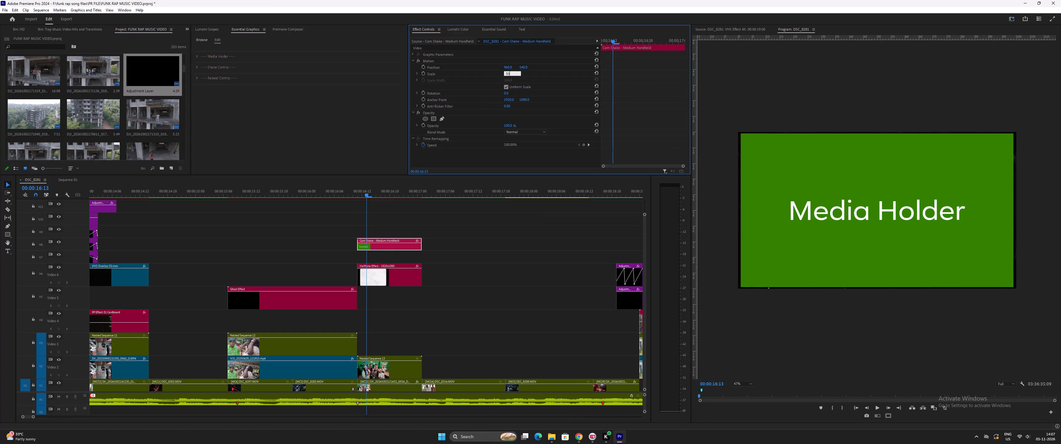
pyautogui.press('Return')
pyautogui.moveTo(341, 195); pyautogui.dragTo(344, 195)
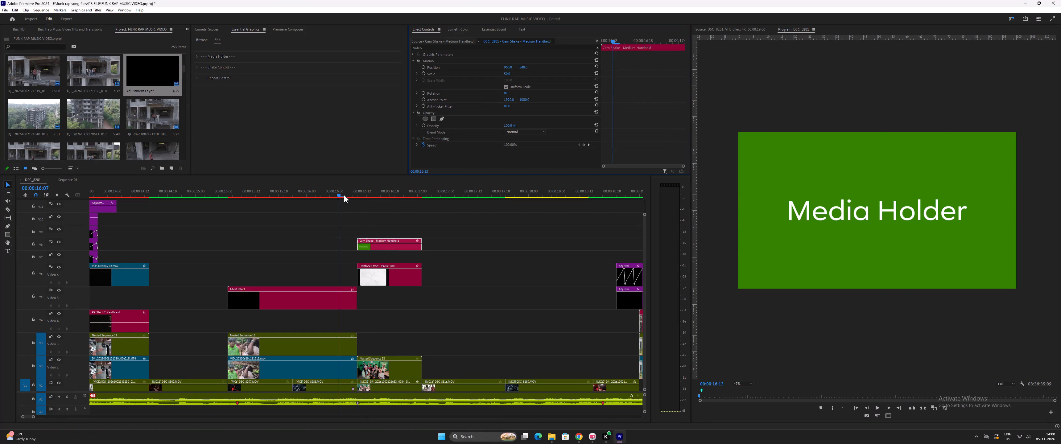
pyautogui.moveTo(344, 195); pyautogui.dragTo(345, 195)
pyautogui.press('space')
pyautogui.press('space')
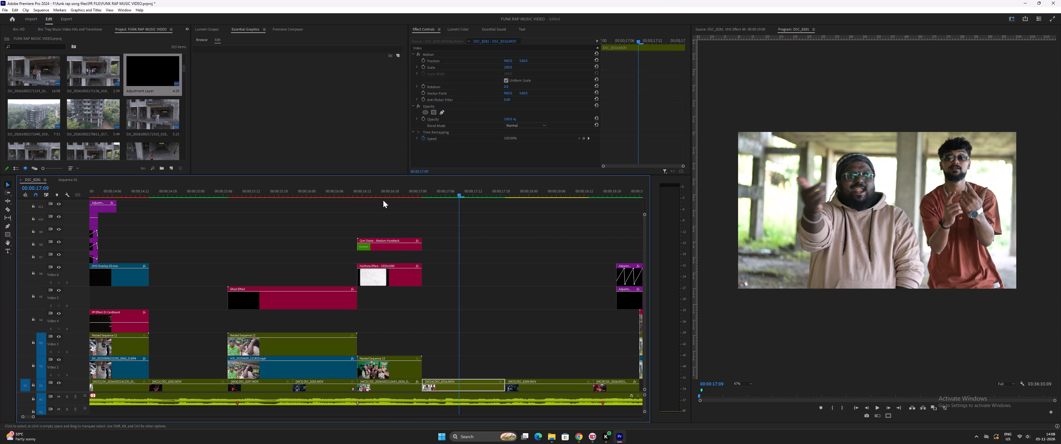
# Duplicate the Halftone Effect clip onto the track directly above it and move the Cam Shake clip up one track.
pyautogui.click(382, 190)
pyautogui.click(385, 247)
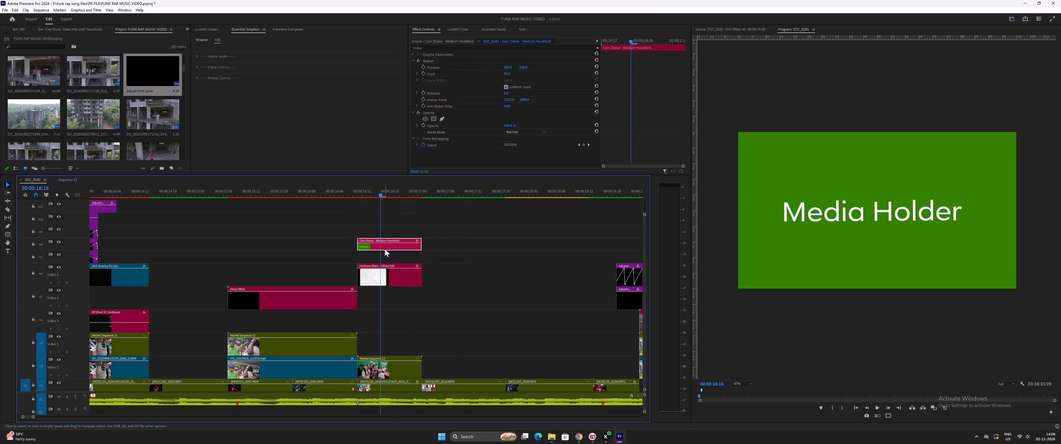
pyautogui.click(381, 274)
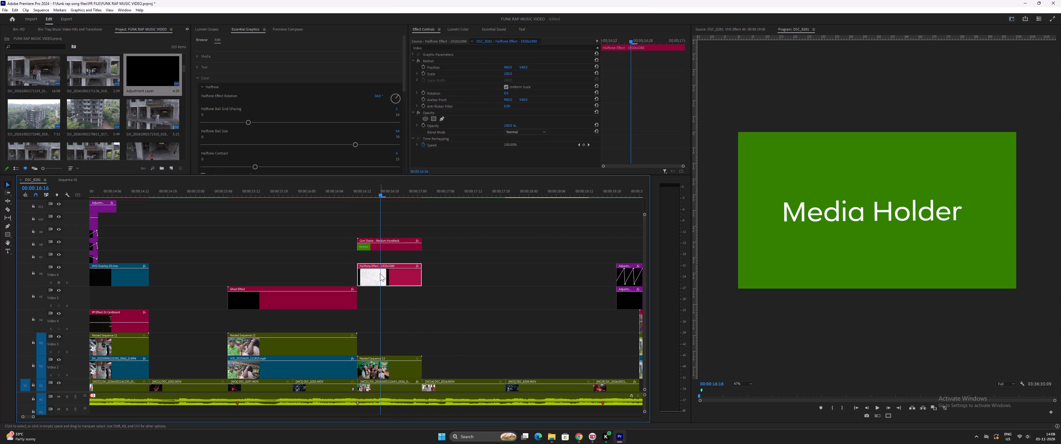
pyautogui.keyDown('alt'); pyautogui.moveTo(384, 278); pyautogui.dragTo(385, 261); pyautogui.keyUp('alt')
pyautogui.keyDown('alt'); pyautogui.click(385, 261); pyautogui.keyUp('alt')
pyautogui.click(387, 259)
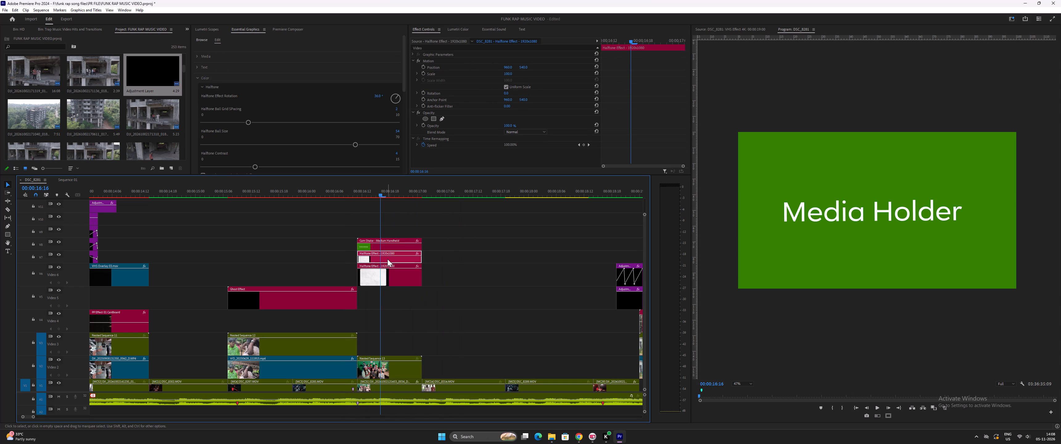
pyautogui.moveTo(389, 246); pyautogui.dragTo(389, 234)
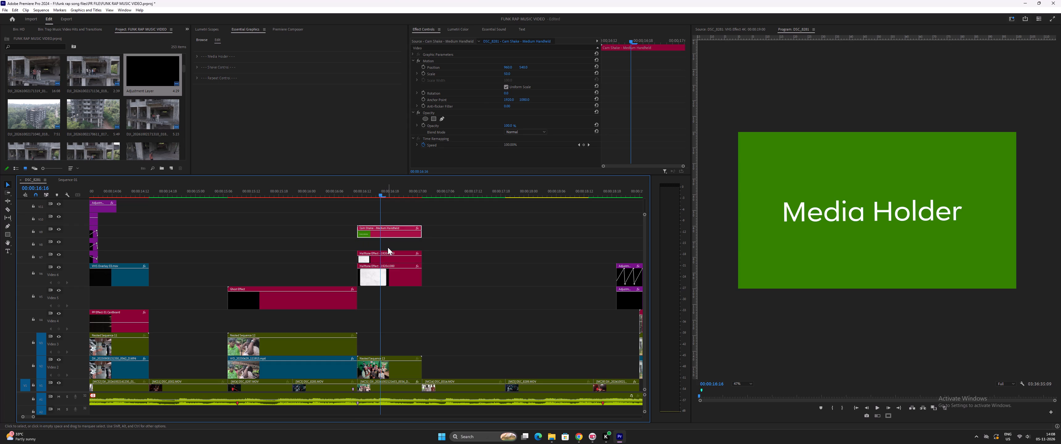
# Nest the duplicated Halftone Effect clip under the default sequence name.
pyautogui.click(386, 258)
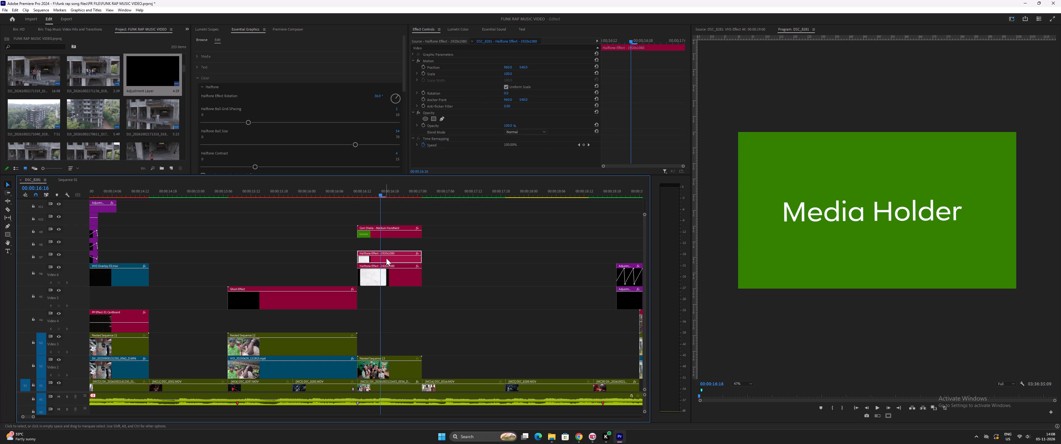
pyautogui.rightClick(386, 258)
pyautogui.click(408, 280)
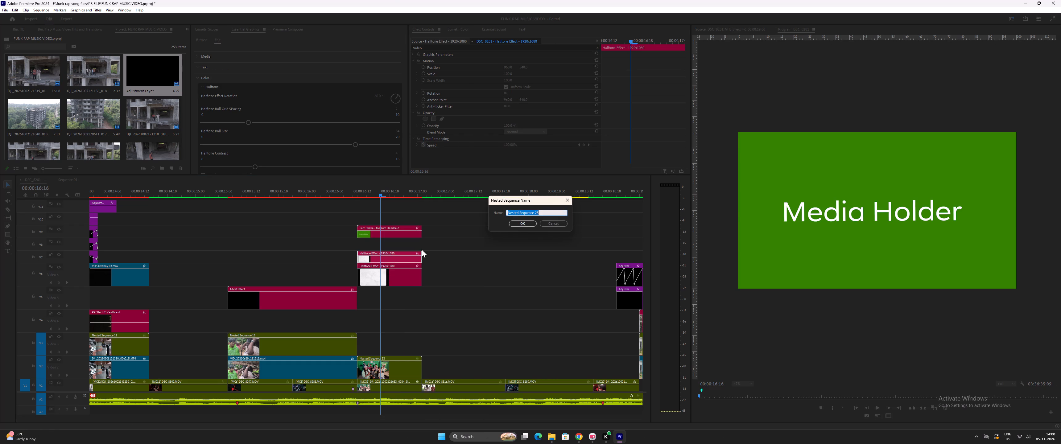
pyautogui.click(522, 225)
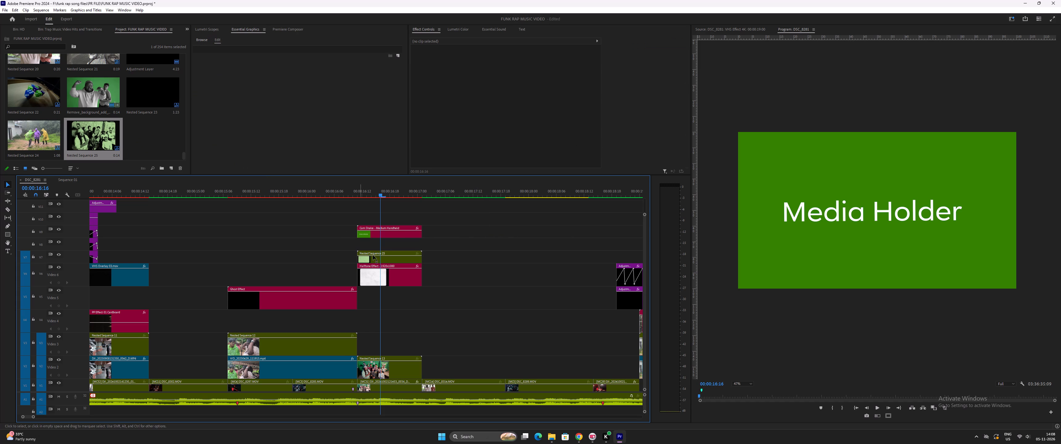
# Fill the Cam Shake clip's media holder with the new nested sequence of the green halftone group shot.
pyautogui.click(385, 235)
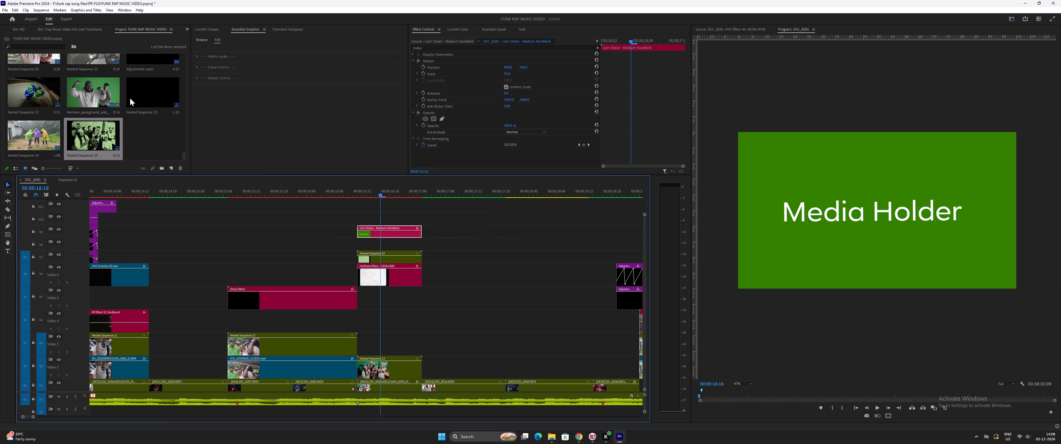
pyautogui.click(196, 57)
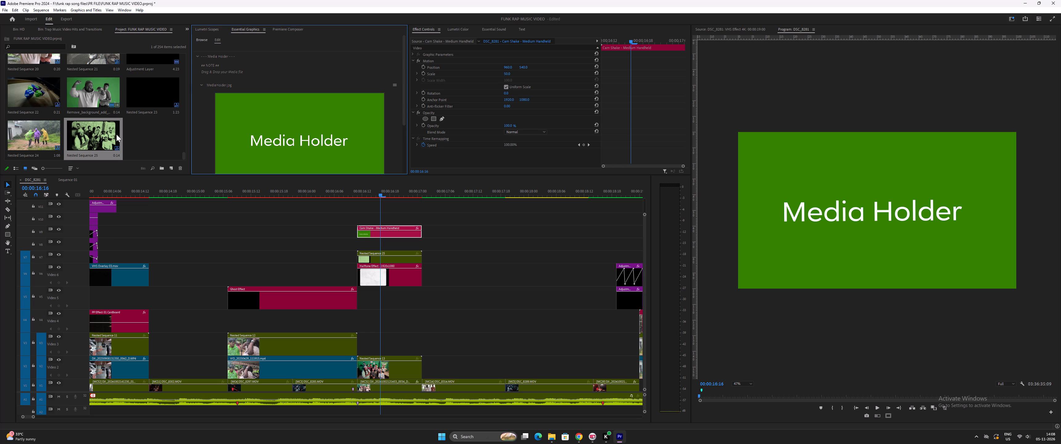
pyautogui.moveTo(98, 140); pyautogui.dragTo(284, 146)
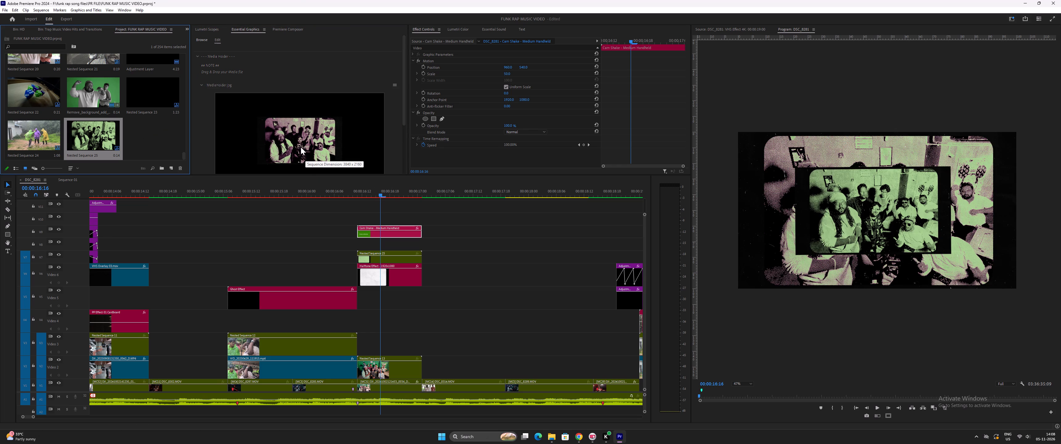
# Set the scale of the media inside the Cam Shake template to 400% and play back the shot.
pyautogui.scroll(-11, 301, 147)
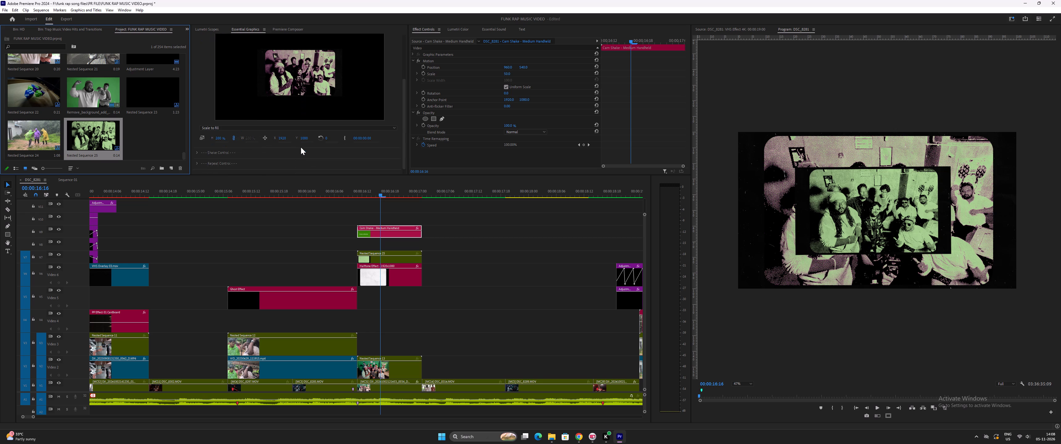
pyautogui.scroll(-1, 300, 145)
pyautogui.scroll(-5, 250, 129)
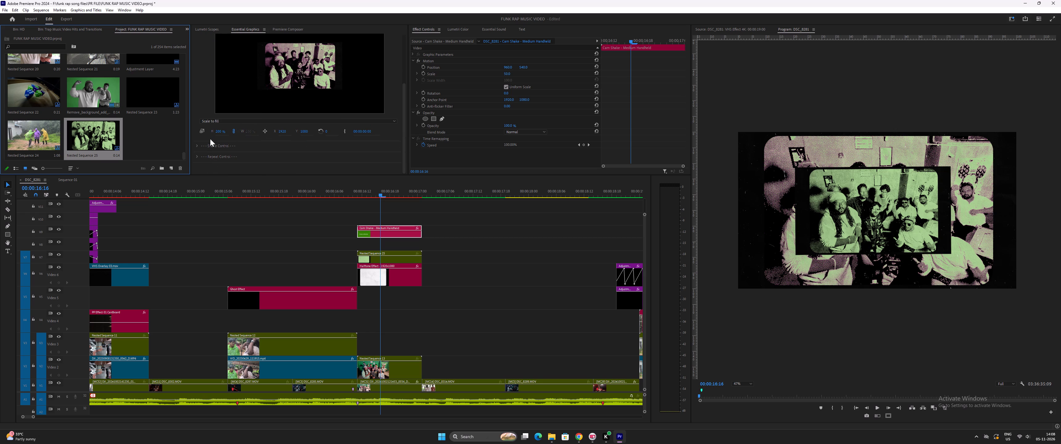
pyautogui.click(219, 130)
pyautogui.write('400')
pyautogui.press('Return')
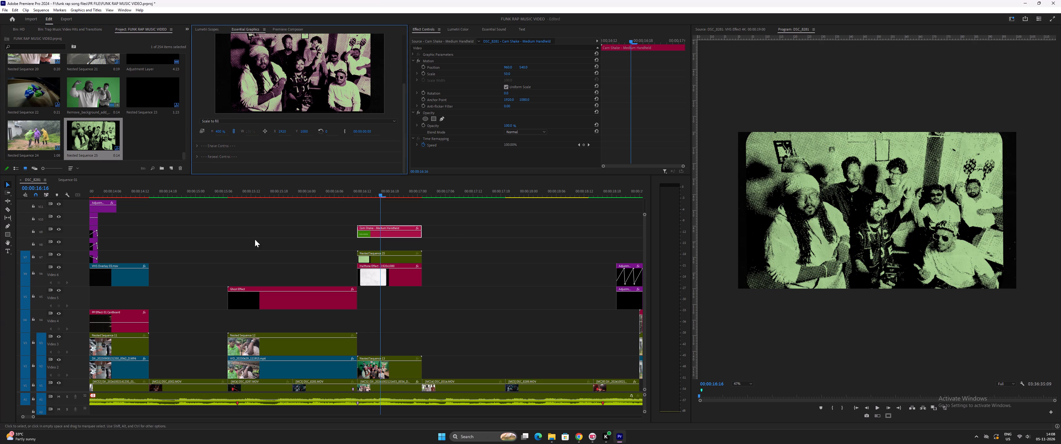
pyautogui.click(334, 191)
pyautogui.press('space')
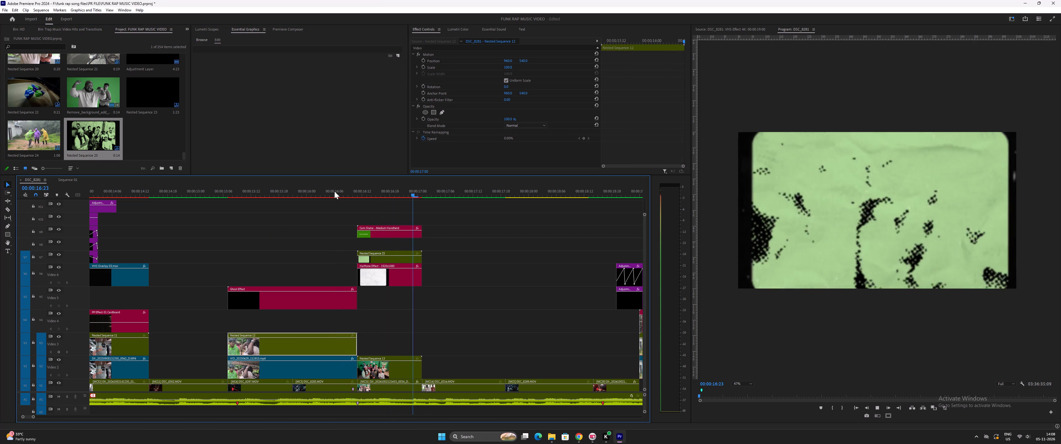
pyautogui.press('space')
# Mark an in-to-out range from 16:09 to about 17:04 around the camera shake shot and render it.
pyautogui.click(349, 190)
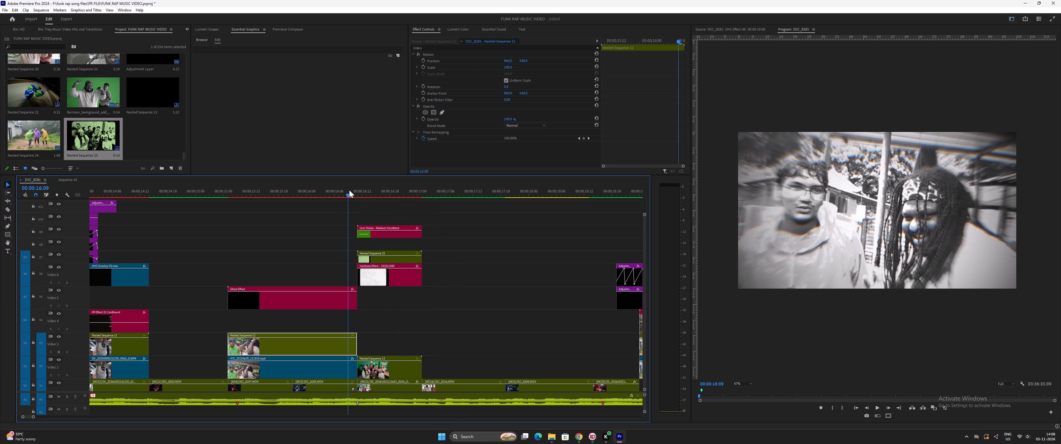
pyautogui.press('i')
pyautogui.click(434, 191)
pyautogui.press('o')
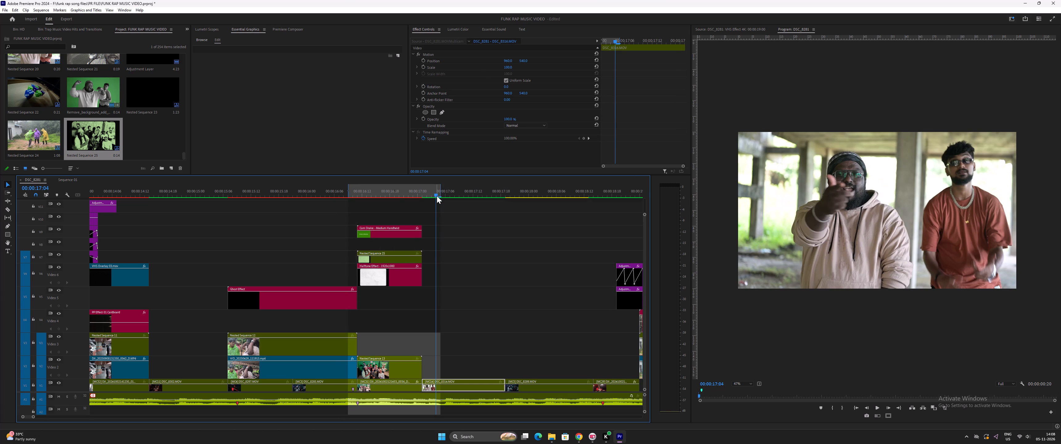
pyautogui.hotkey('ctrl', 'p')
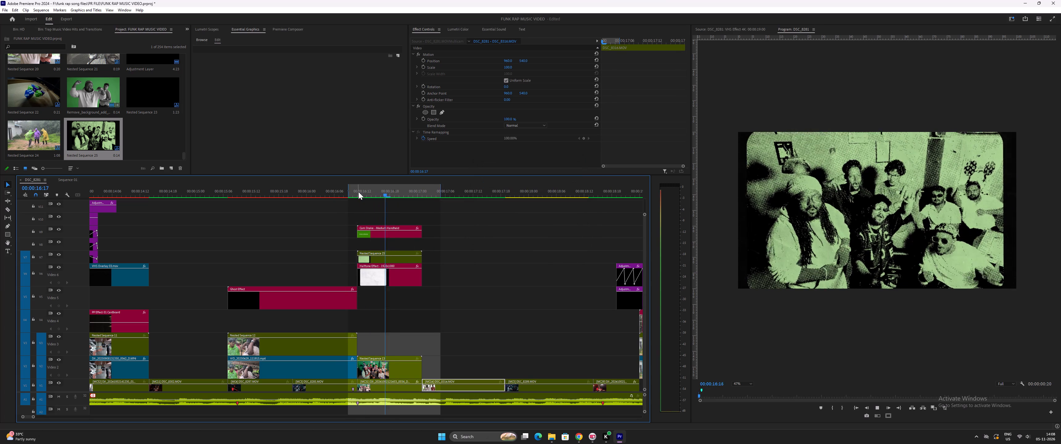
# Play back the rendered camera shake shot several times from the preceding black-and-white and earlier clips to examine the transition and flow.
pyautogui.press('space')
pyautogui.click(281, 192)
pyautogui.press('space')
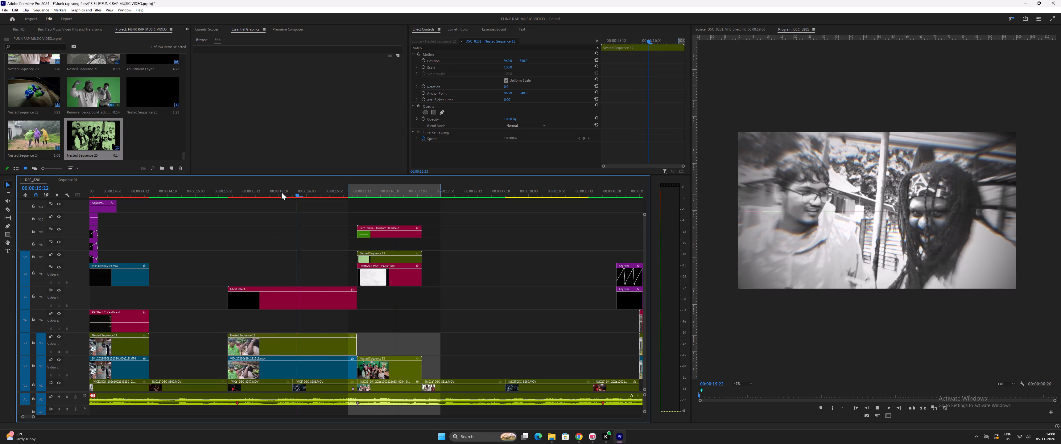
pyautogui.press('space')
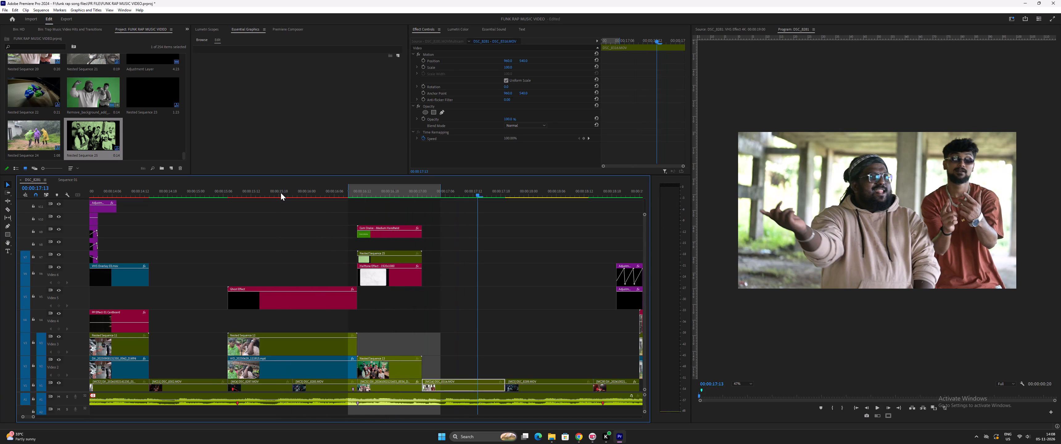
pyautogui.click(185, 179)
pyautogui.click(260, 193)
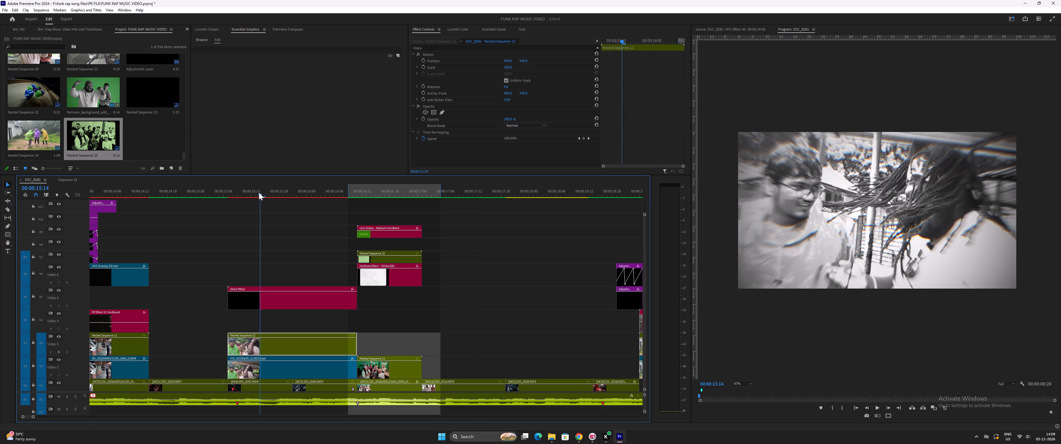
pyautogui.press('space')
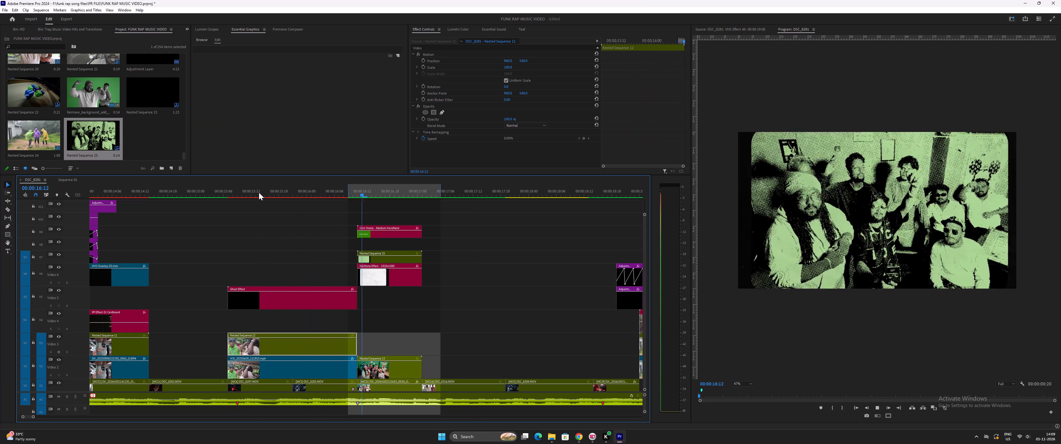
pyautogui.press('space')
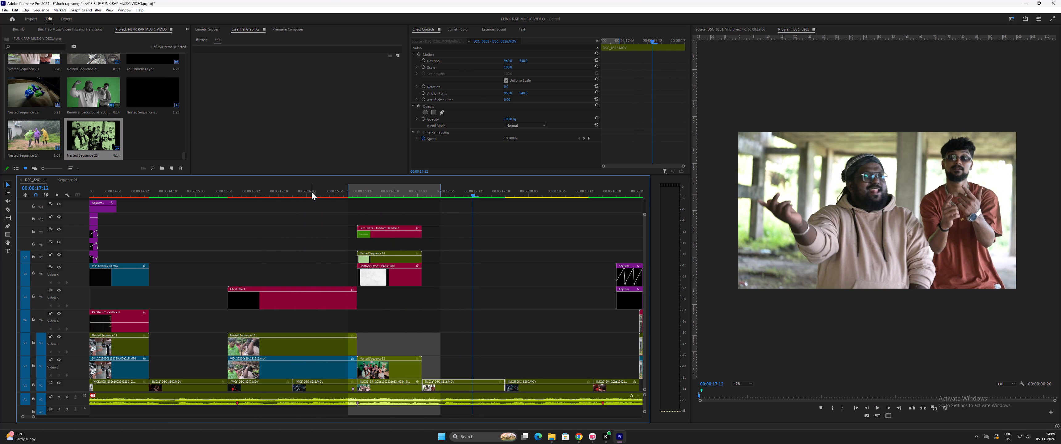
pyautogui.click(308, 192)
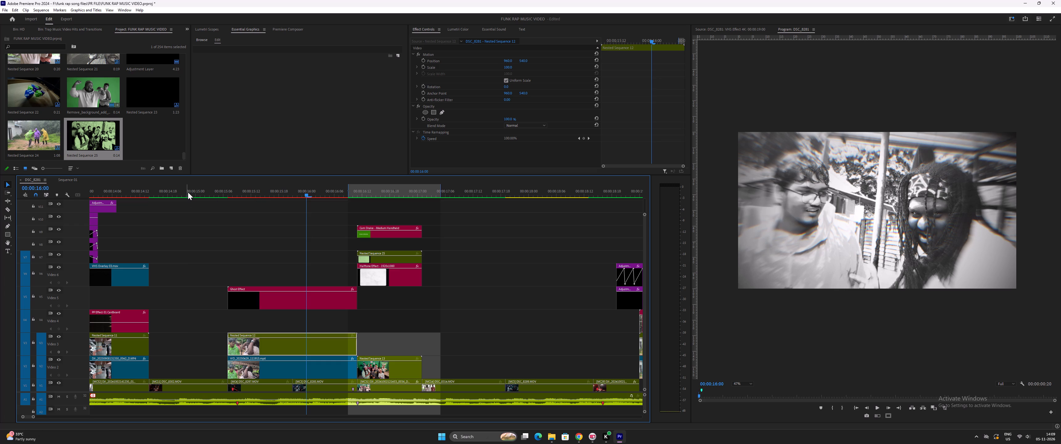
pyautogui.click(188, 192)
pyautogui.press('space')
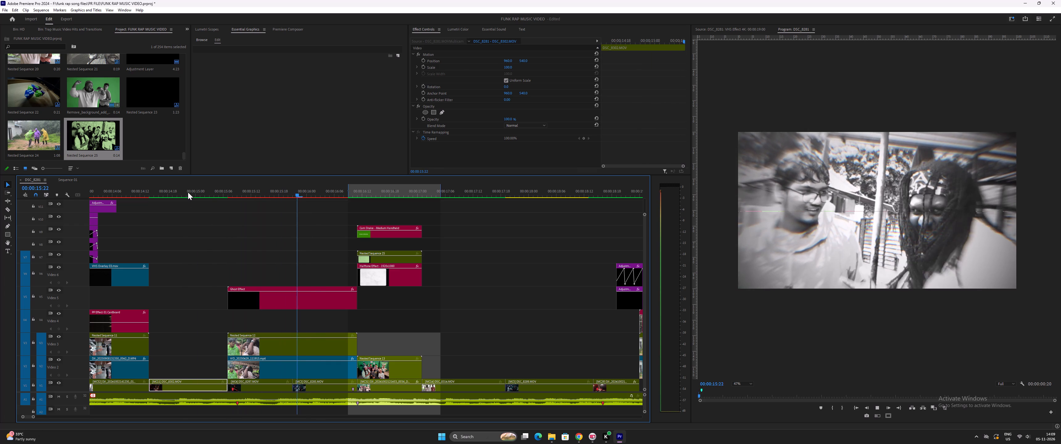
pyautogui.press('space')
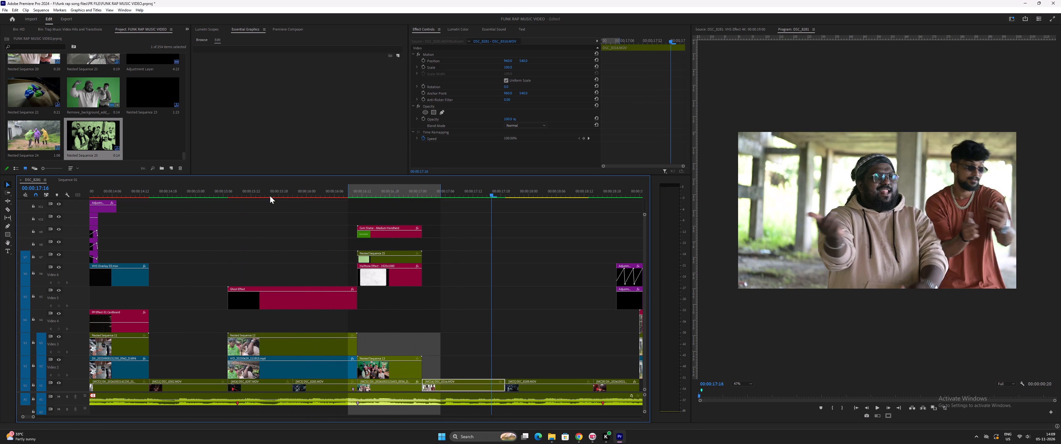
pyautogui.moveTo(350, 192); pyautogui.dragTo(241, 192)
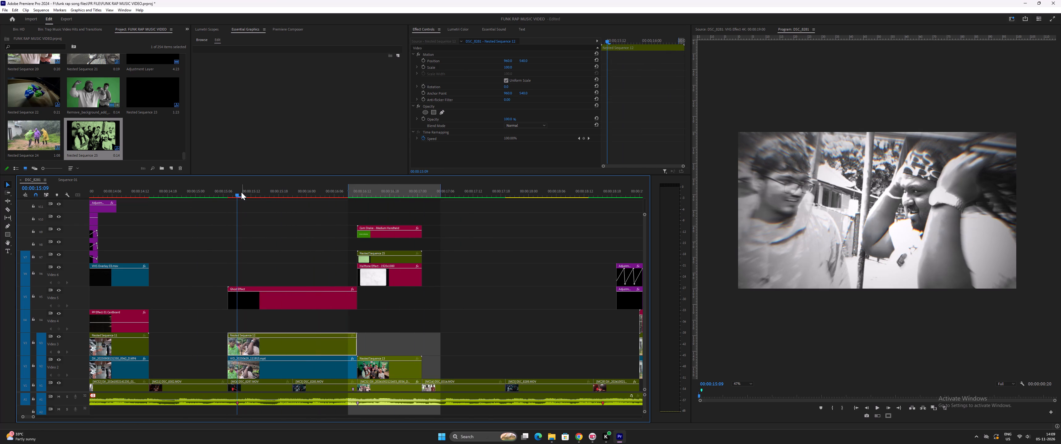
pyautogui.press('-')
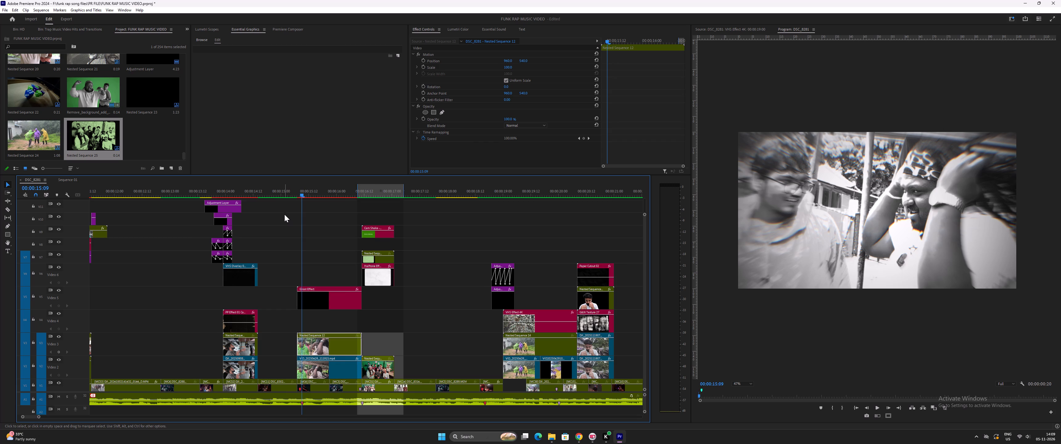
pyautogui.press('=')
pyautogui.press('-')
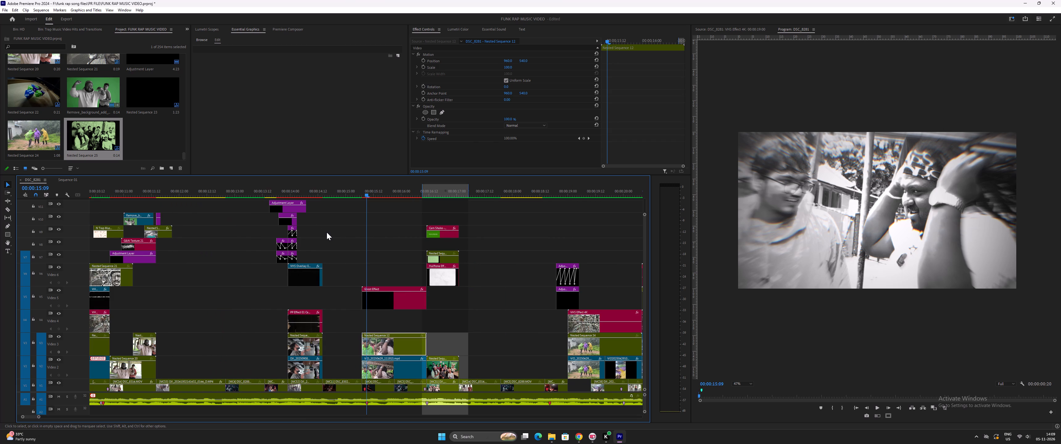
# Play back the edit several times from the two-performer studio shot around 13:00 to examine the transition into the following shots.
pyautogui.click(263, 190)
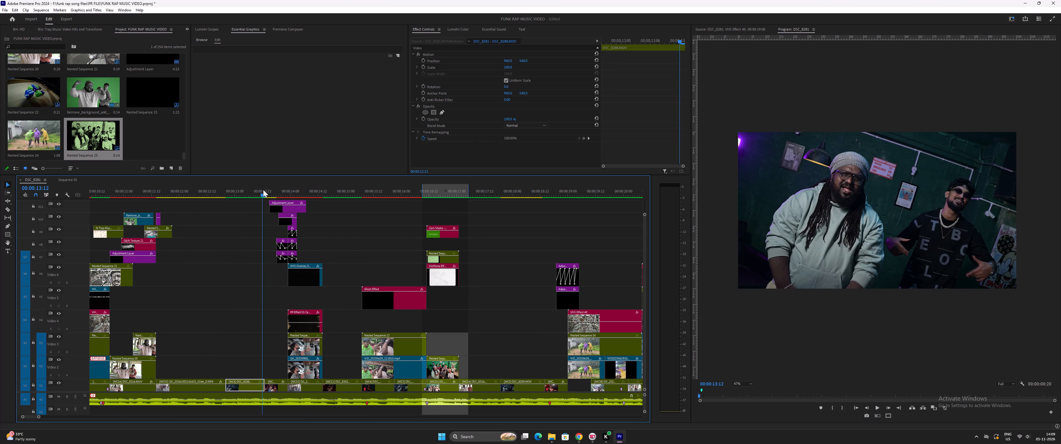
pyautogui.press('space')
pyautogui.press('-')
pyautogui.write('=')
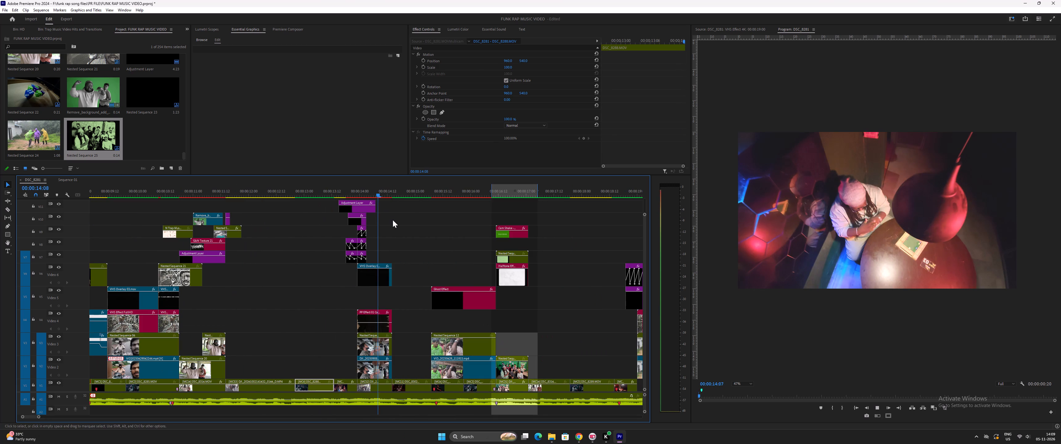
pyautogui.press('space')
pyautogui.click(327, 191)
pyautogui.press('space')
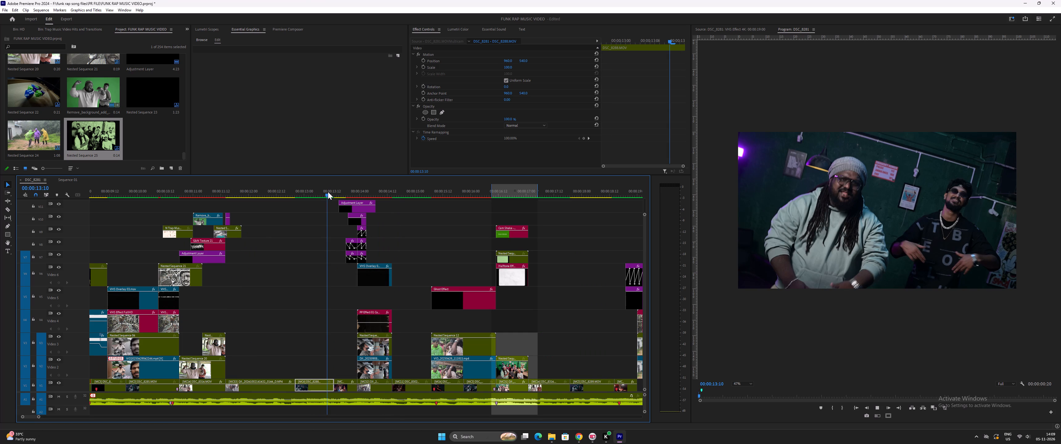
pyautogui.press('space')
pyautogui.moveTo(328, 192); pyautogui.dragTo(306, 191)
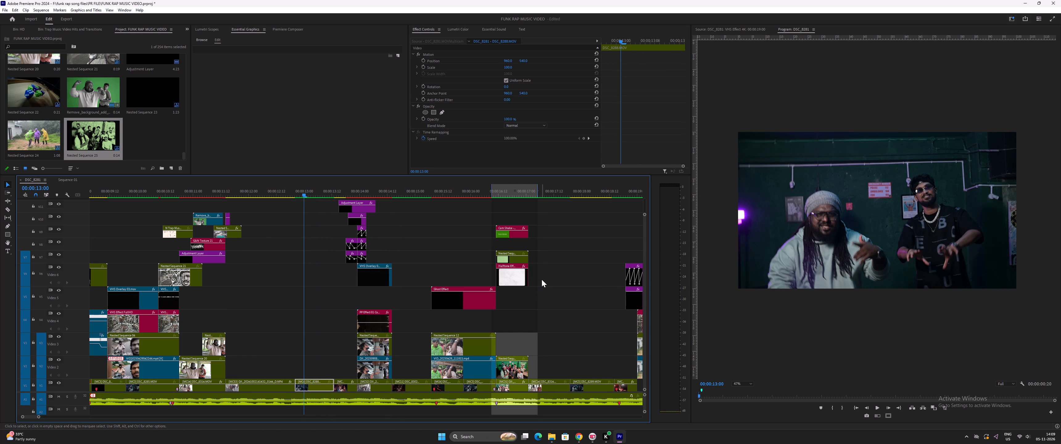
pyautogui.write('== -')
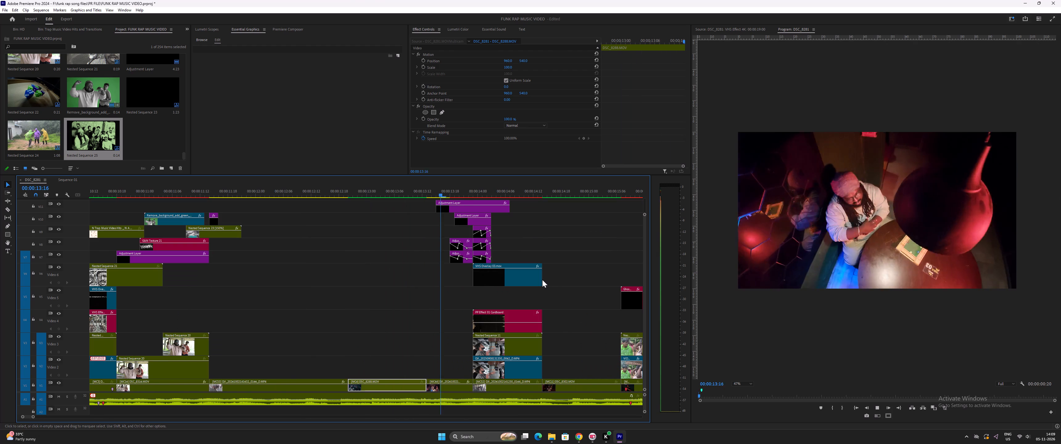
pyautogui.press('-')
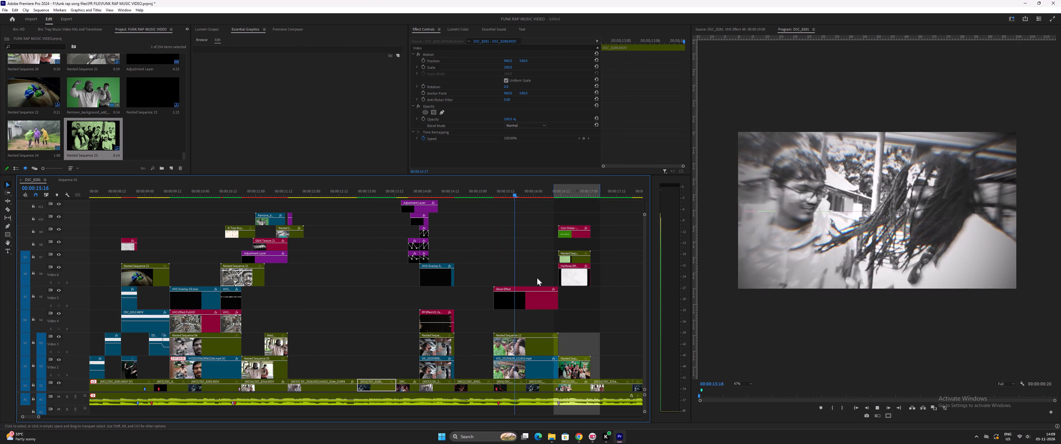
pyautogui.press('space')
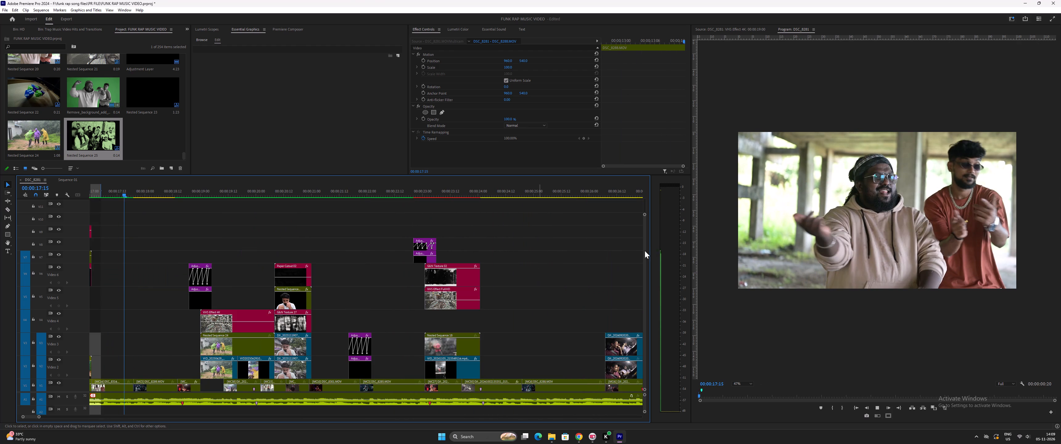
# Play back from the black-and-white shot at about 15:22 through the green halftone shot to examine the cut into the next clip.
pyautogui.press('-')
pyautogui.press('-')
pyautogui.click(282, 192)
pyautogui.press('=')
pyautogui.press('=')
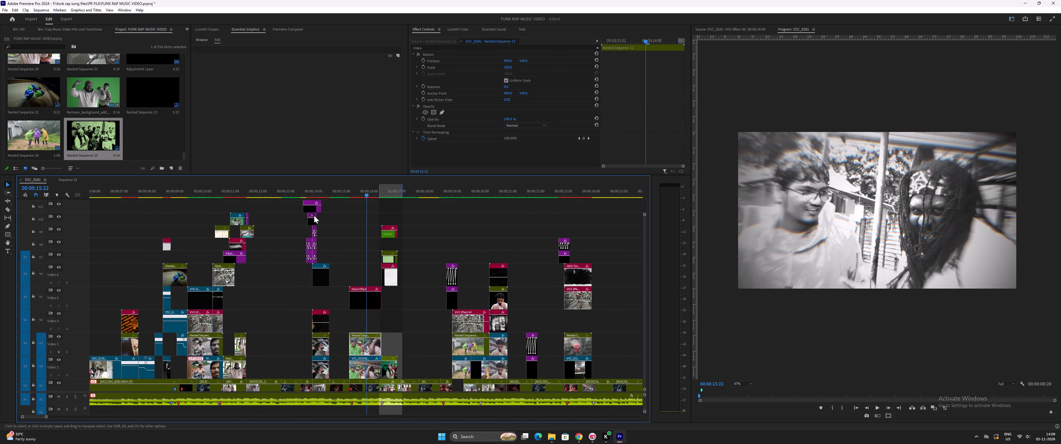
pyautogui.press('=')
pyautogui.press('space')
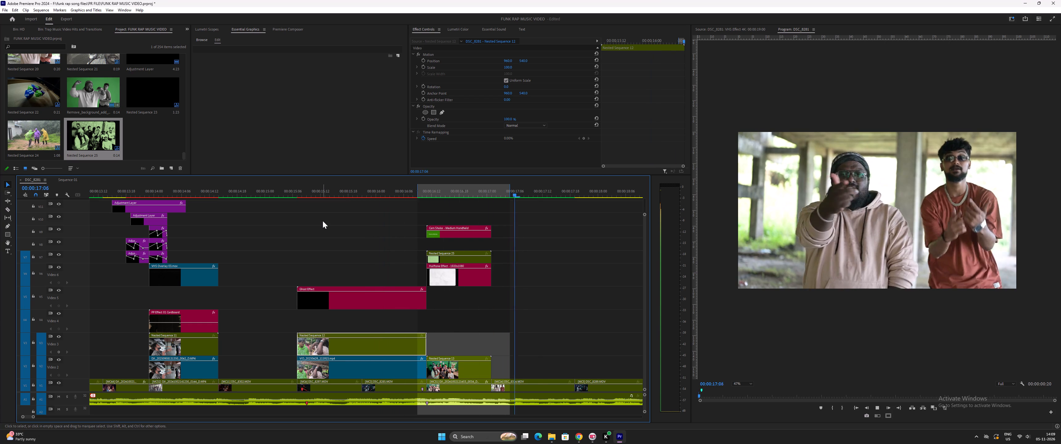
pyautogui.press('space')
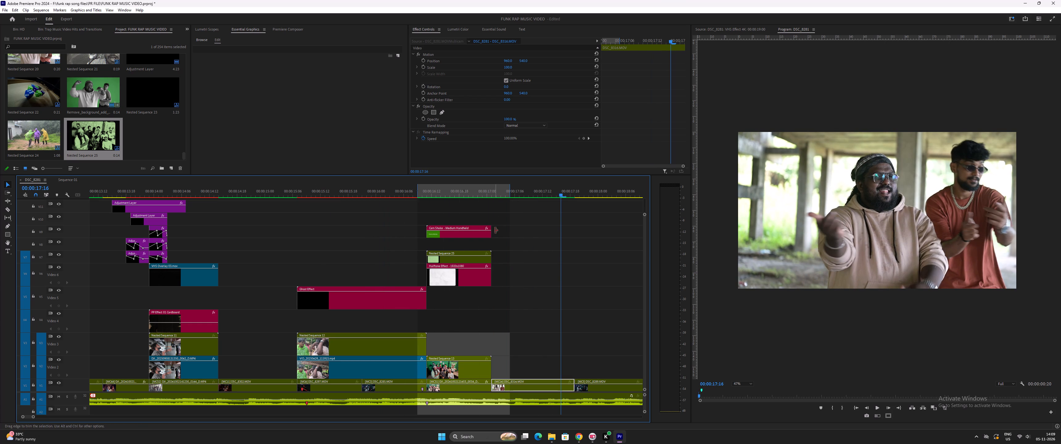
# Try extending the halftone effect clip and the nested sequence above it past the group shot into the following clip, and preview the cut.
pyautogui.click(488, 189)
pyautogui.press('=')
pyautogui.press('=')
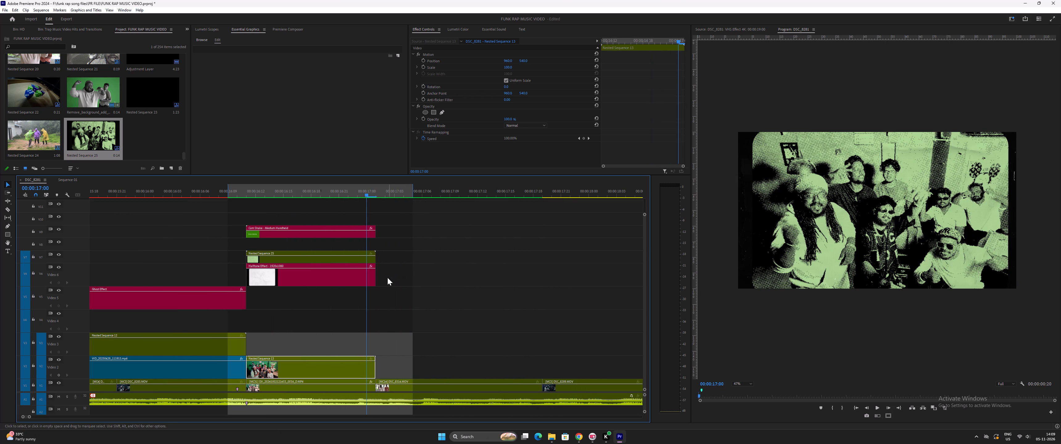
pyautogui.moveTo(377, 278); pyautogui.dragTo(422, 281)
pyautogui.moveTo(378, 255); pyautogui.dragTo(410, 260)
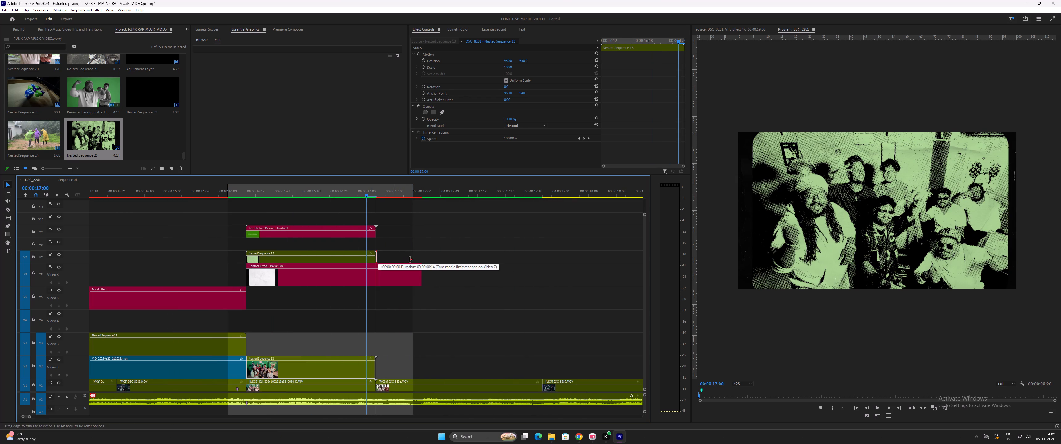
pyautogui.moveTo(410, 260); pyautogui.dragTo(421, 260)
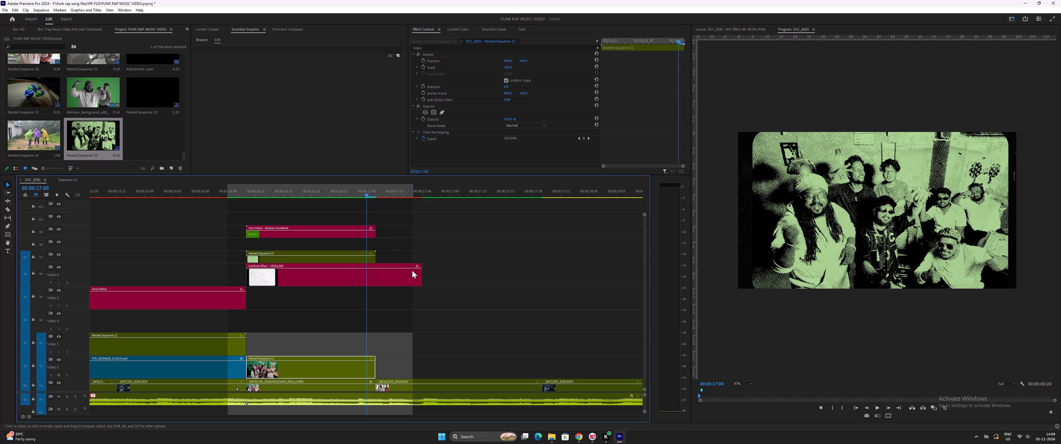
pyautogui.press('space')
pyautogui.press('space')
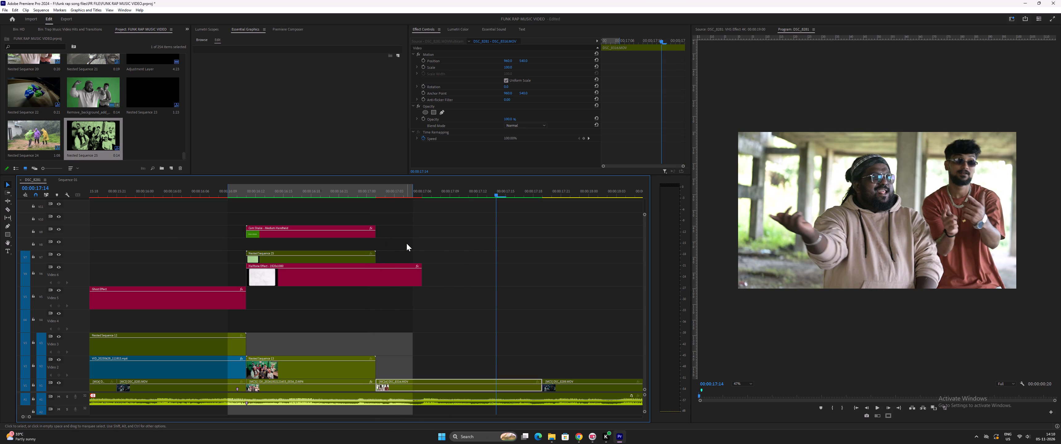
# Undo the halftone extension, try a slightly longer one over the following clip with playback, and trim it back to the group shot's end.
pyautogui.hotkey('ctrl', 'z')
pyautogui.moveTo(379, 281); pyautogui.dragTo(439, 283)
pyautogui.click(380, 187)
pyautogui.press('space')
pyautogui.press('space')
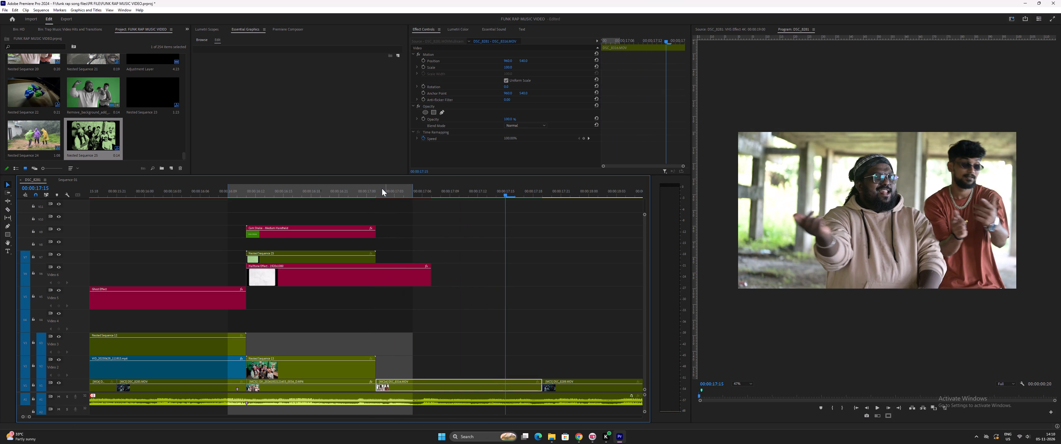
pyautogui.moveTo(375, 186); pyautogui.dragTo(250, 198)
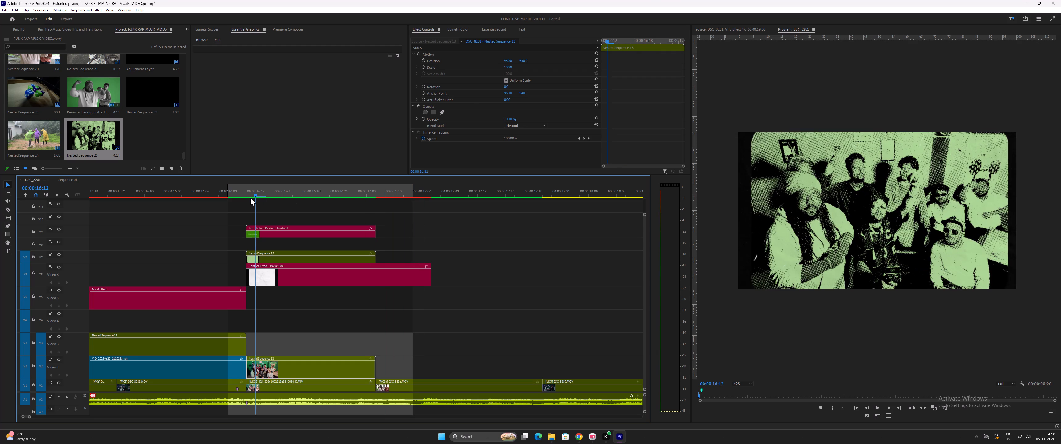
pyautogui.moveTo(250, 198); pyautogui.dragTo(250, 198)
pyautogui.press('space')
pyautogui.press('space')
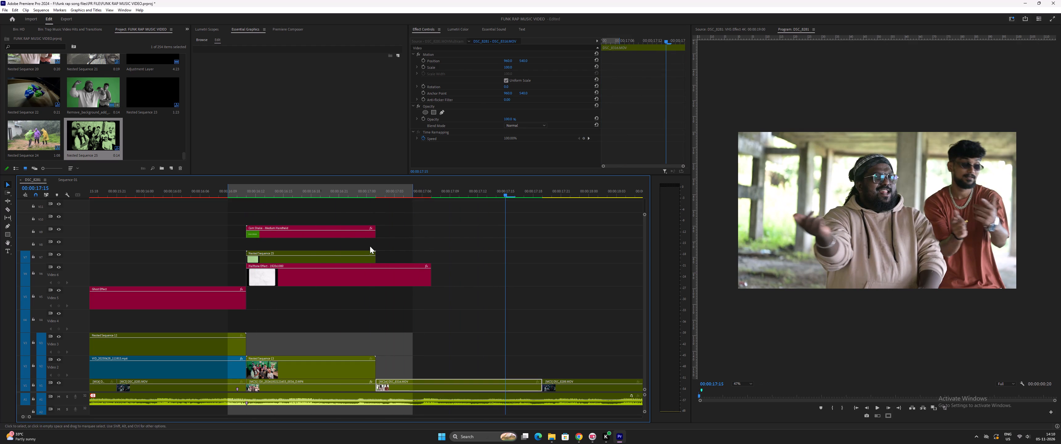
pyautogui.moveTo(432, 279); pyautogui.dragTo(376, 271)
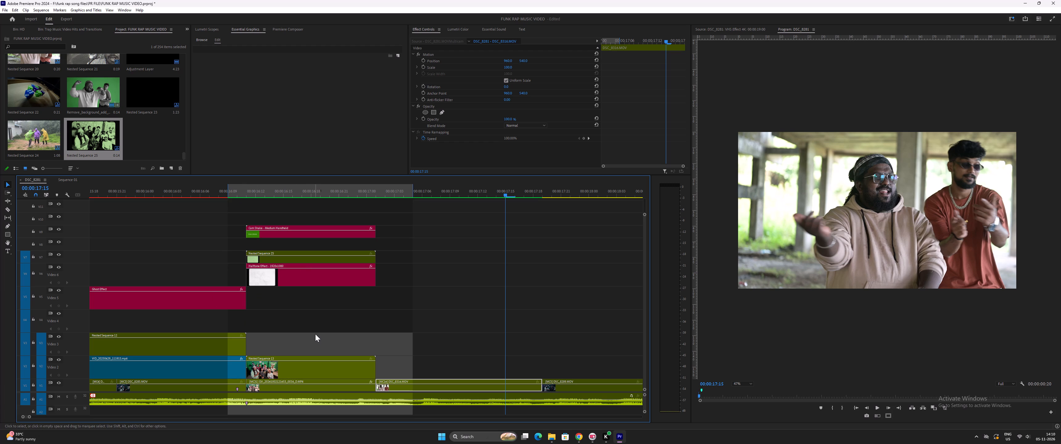
# Play back from the black-and-white shot through the halftone group shot and on to the raincoat shot to examine the flow.
pyautogui.click(182, 193)
pyautogui.press('space')
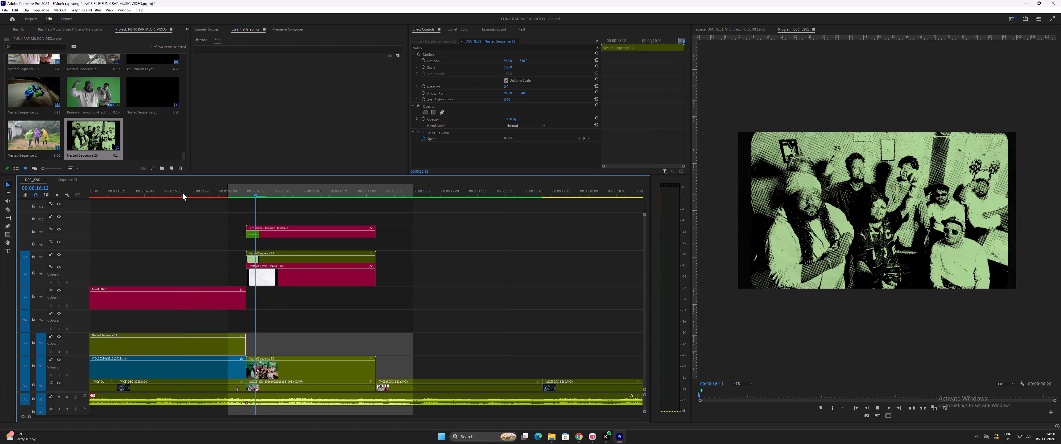
pyautogui.press('space')
pyautogui.press('-')
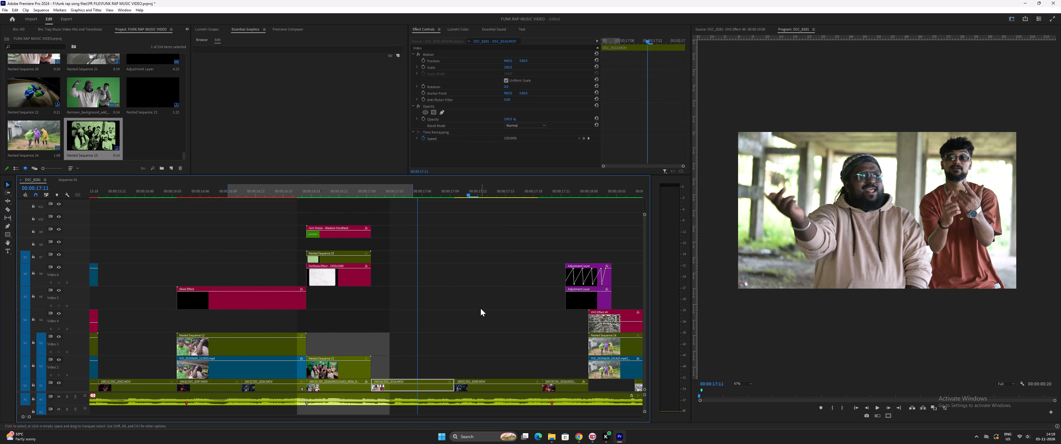
pyautogui.press('=')
pyautogui.press('-')
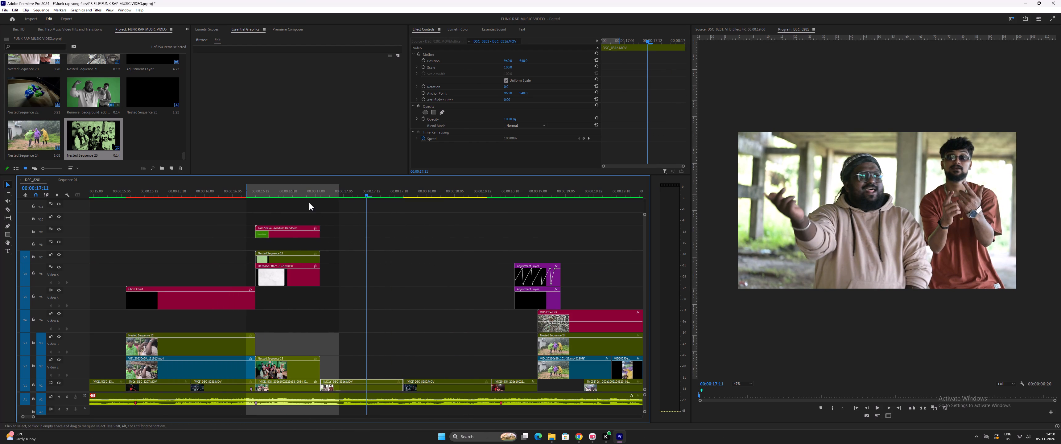
pyautogui.click(303, 194)
pyautogui.press('space')
pyautogui.press('space')
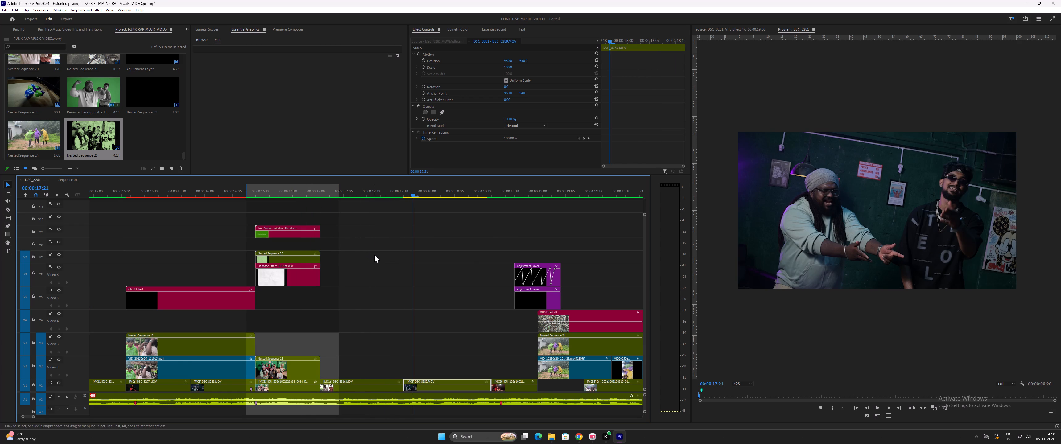
pyautogui.press('-')
pyautogui.press('space')
pyautogui.press('=')
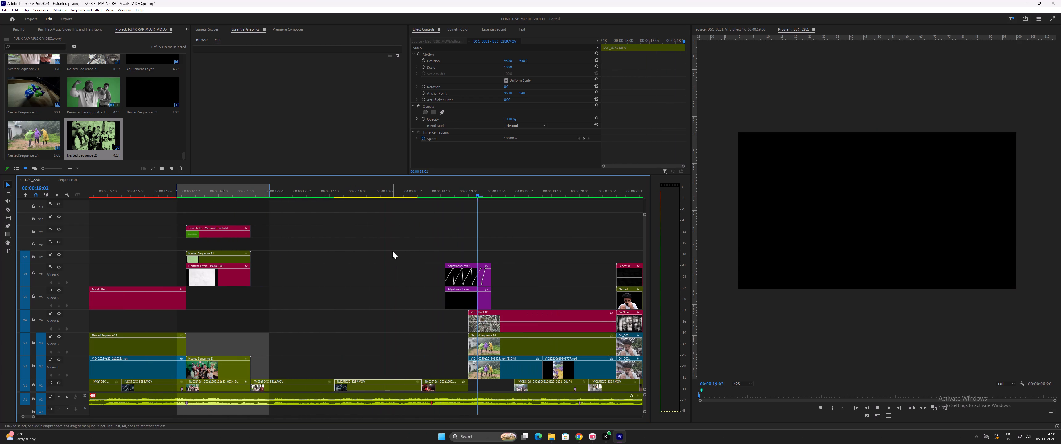
pyautogui.press('space')
pyautogui.press('-')
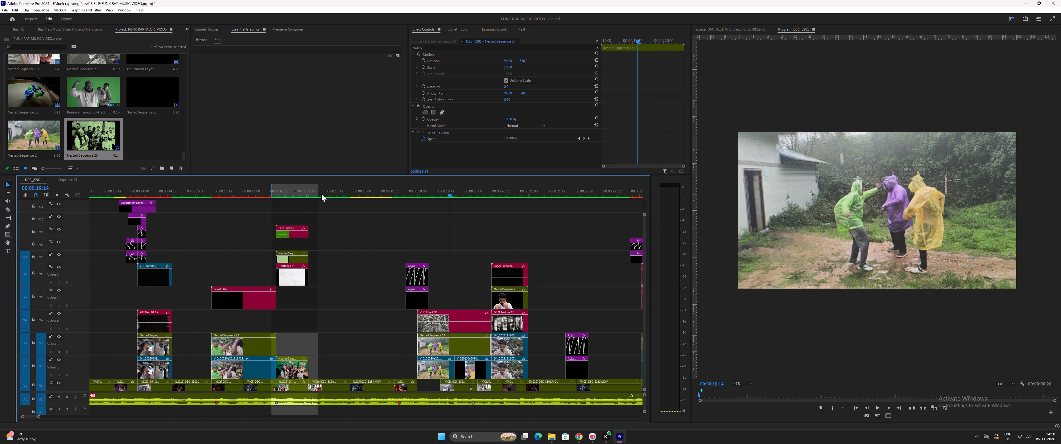
# Save the project with the playhead parked at 17:06, just after the halftone group shot.
pyautogui.click(321, 194)
pyautogui.press('=')
pyautogui.hotkey('ctrl', 's')
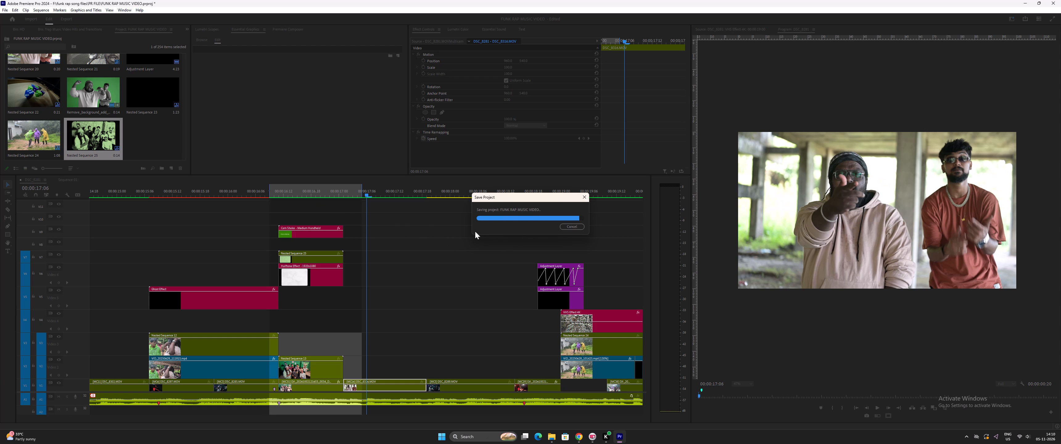
# Play back the raincoat section and the transition into the yellow-background cutout shot several times to examine their effects.
pyautogui.click(516, 192)
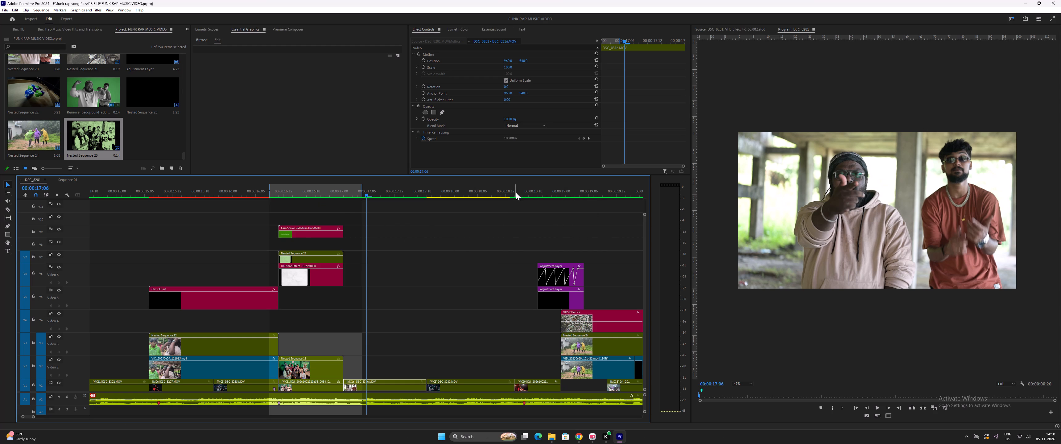
pyautogui.scroll(-20, 508, 239)
pyautogui.scroll(-4, 508, 239)
pyautogui.press('space')
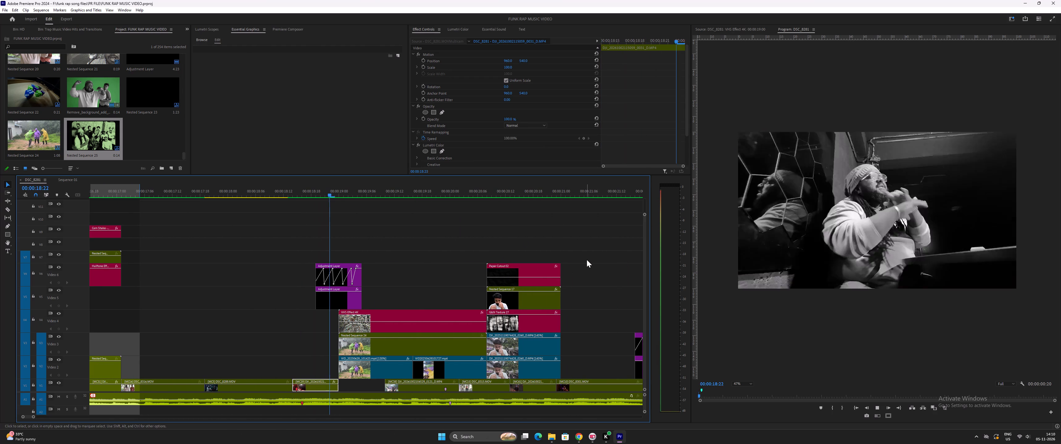
pyautogui.press('space')
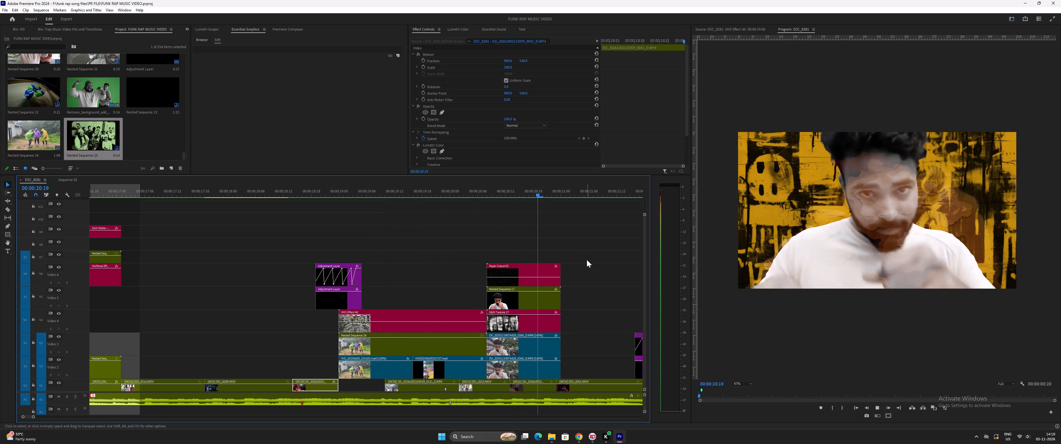
pyautogui.click(405, 188)
pyautogui.press('space')
pyautogui.press('space')
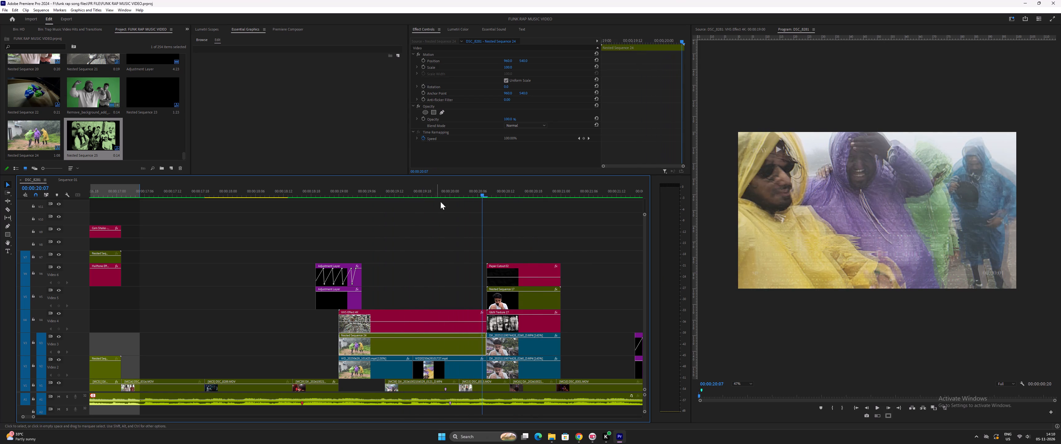
pyautogui.press('space')
pyautogui.press('space')
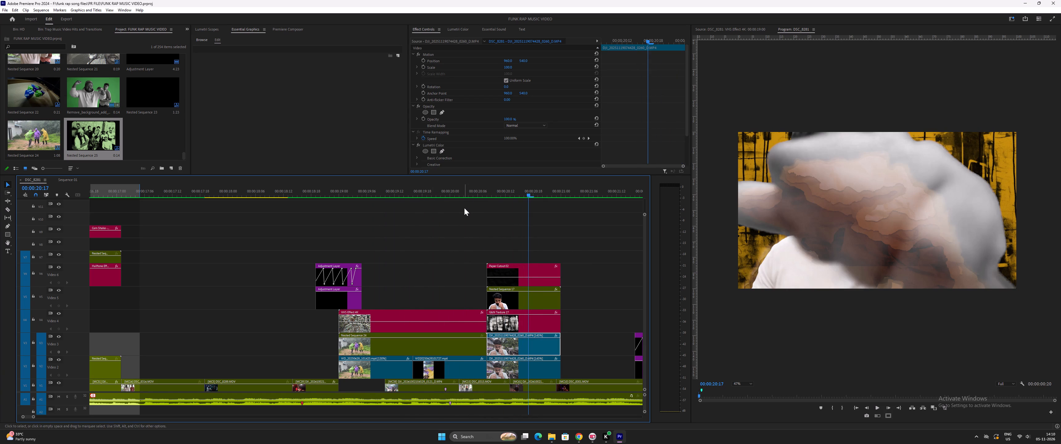
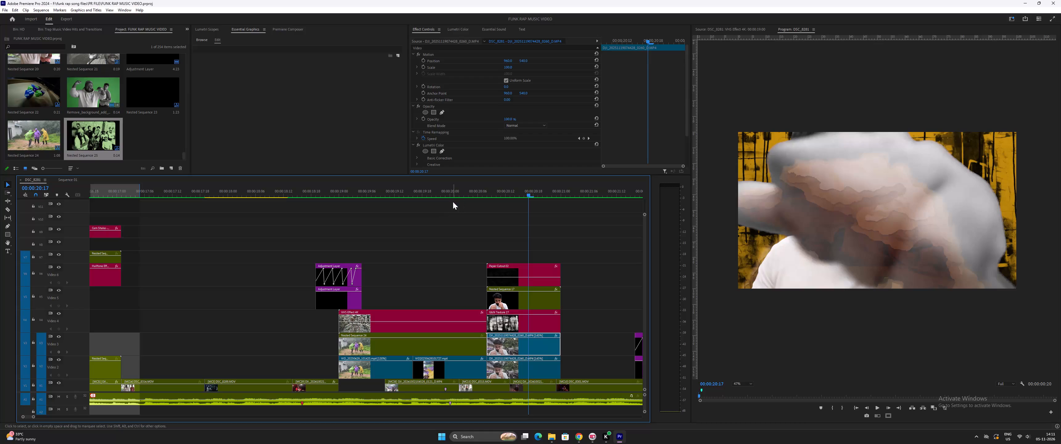
# Play back the raincoat section, the yellow-background cutout shot and the cut into the following dark-room shot.
pyautogui.click(281, 188)
pyautogui.press('space')
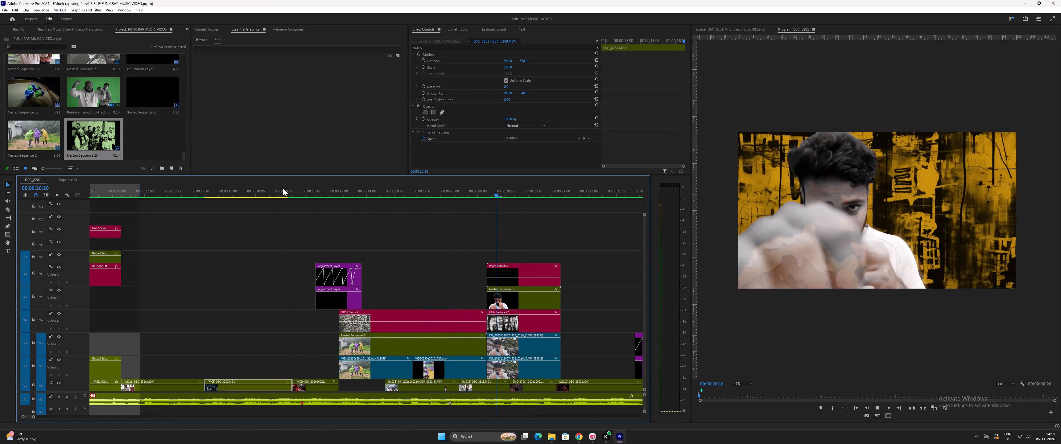
pyautogui.press('space')
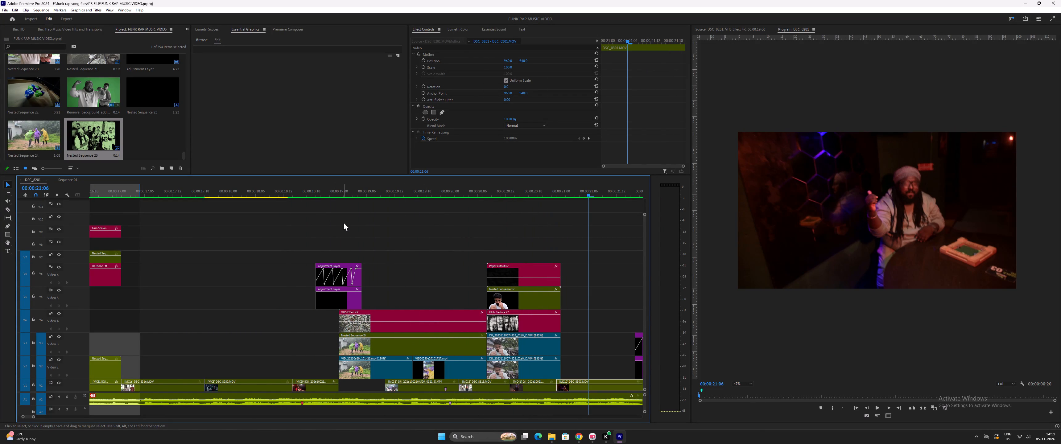
# Move the paper cutout layer and the nested cutout sequence above the yellow-background shot up one track.
pyautogui.press('-')
pyautogui.press('-')
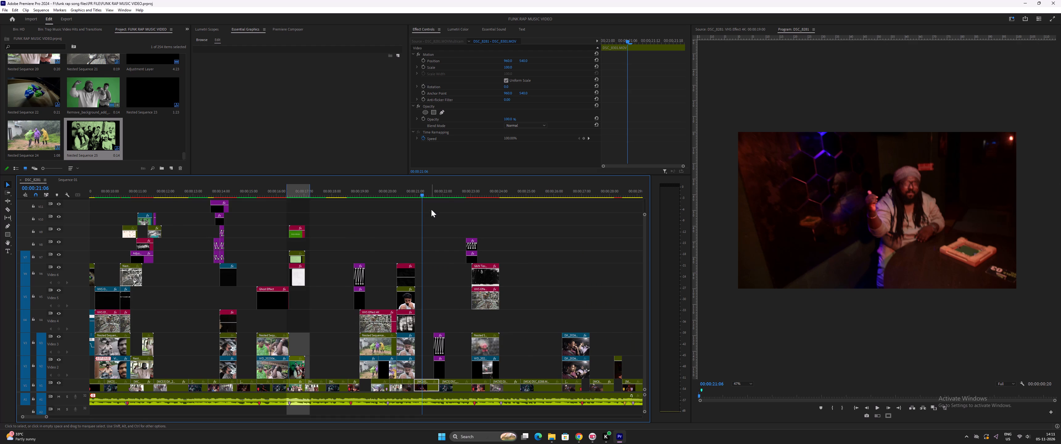
pyautogui.press('=')
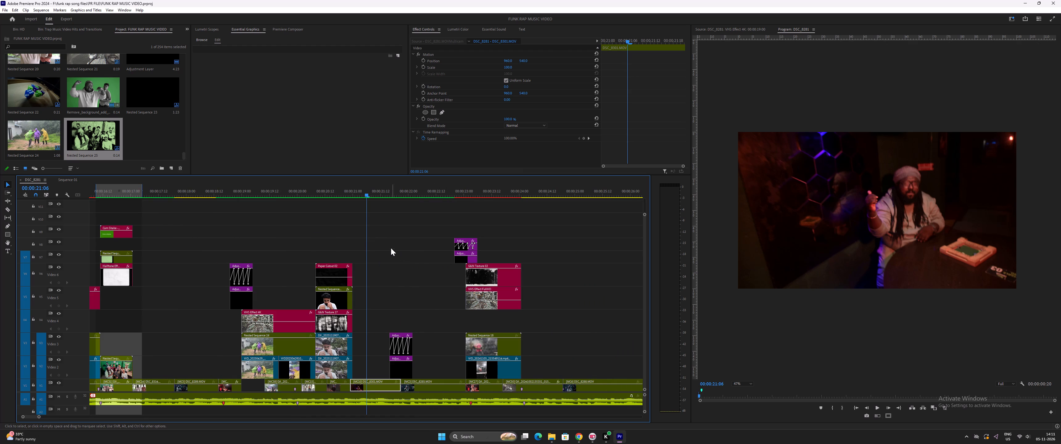
pyautogui.moveTo(324, 249); pyautogui.dragTo(345, 294)
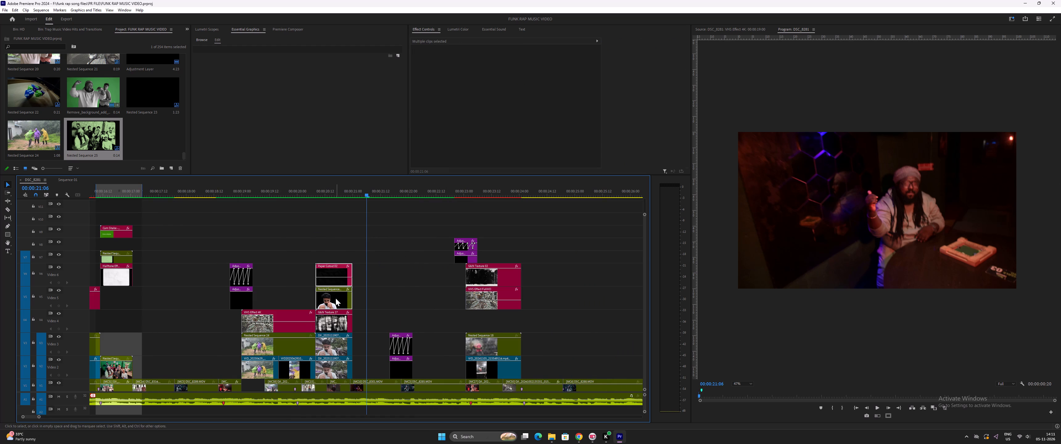
pyautogui.moveTo(336, 298); pyautogui.dragTo(336, 289)
pyautogui.moveTo(337, 286); pyautogui.dragTo(337, 280)
pyautogui.moveTo(319, 244); pyautogui.dragTo(336, 303)
pyautogui.moveTo(332, 302); pyautogui.dragTo(331, 277)
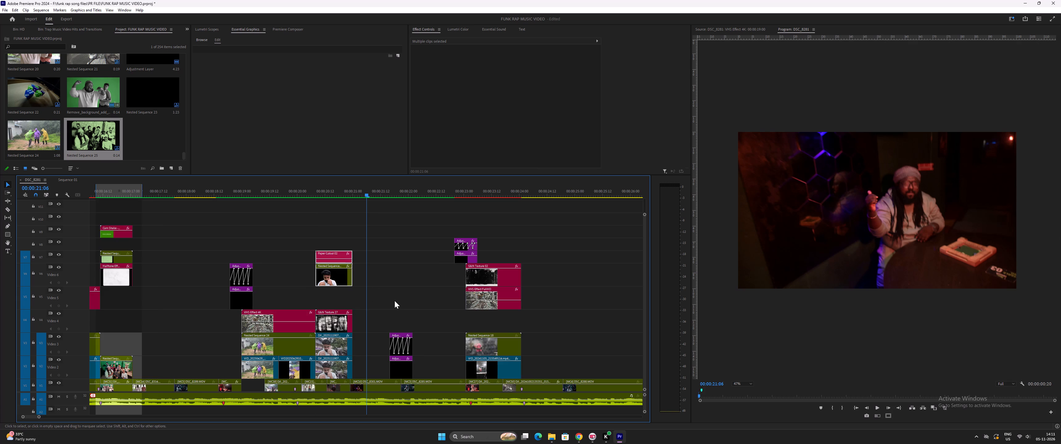
# Find the spare grunge paper transition clips near 03:36 in the timeline and preview one of them.
pyautogui.press('-')
pyautogui.press('-')
pyautogui.press('-')
pyautogui.press('-')
pyautogui.press('-')
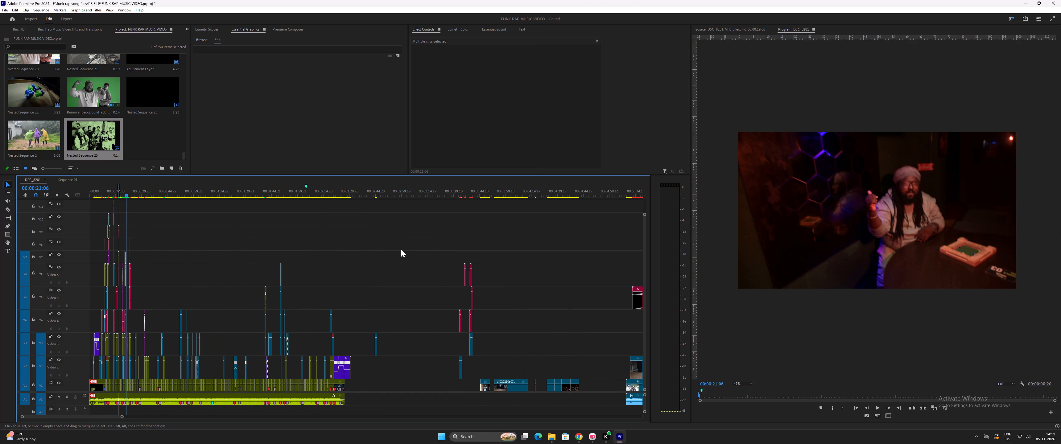
pyautogui.click(466, 197)
pyautogui.write('===')
pyautogui.press('=')
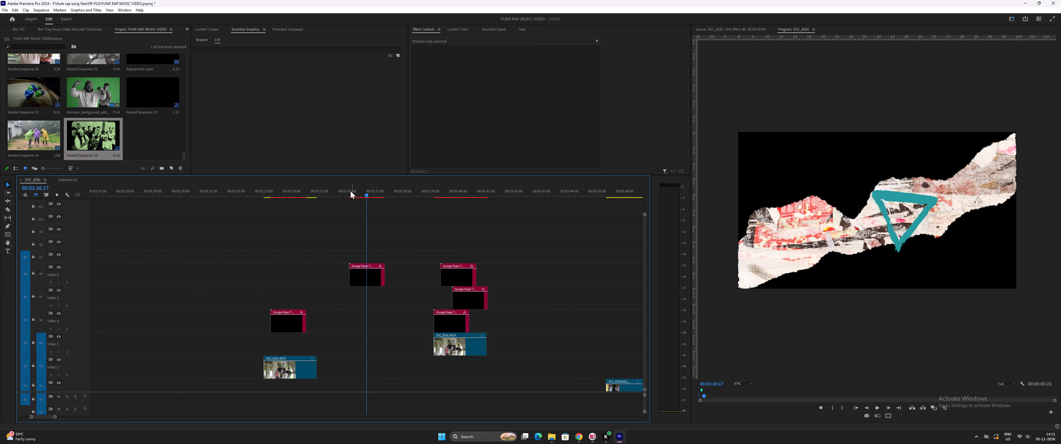
pyautogui.click(350, 191)
pyautogui.press('space')
pyautogui.press('space')
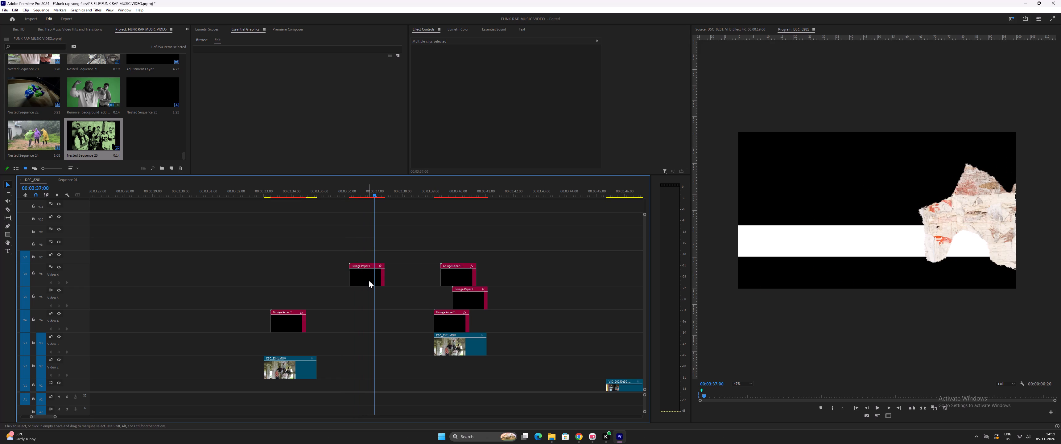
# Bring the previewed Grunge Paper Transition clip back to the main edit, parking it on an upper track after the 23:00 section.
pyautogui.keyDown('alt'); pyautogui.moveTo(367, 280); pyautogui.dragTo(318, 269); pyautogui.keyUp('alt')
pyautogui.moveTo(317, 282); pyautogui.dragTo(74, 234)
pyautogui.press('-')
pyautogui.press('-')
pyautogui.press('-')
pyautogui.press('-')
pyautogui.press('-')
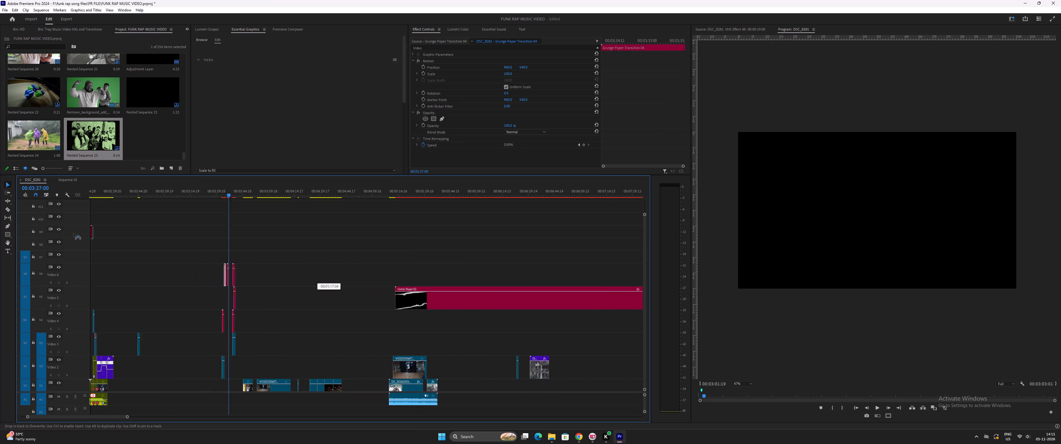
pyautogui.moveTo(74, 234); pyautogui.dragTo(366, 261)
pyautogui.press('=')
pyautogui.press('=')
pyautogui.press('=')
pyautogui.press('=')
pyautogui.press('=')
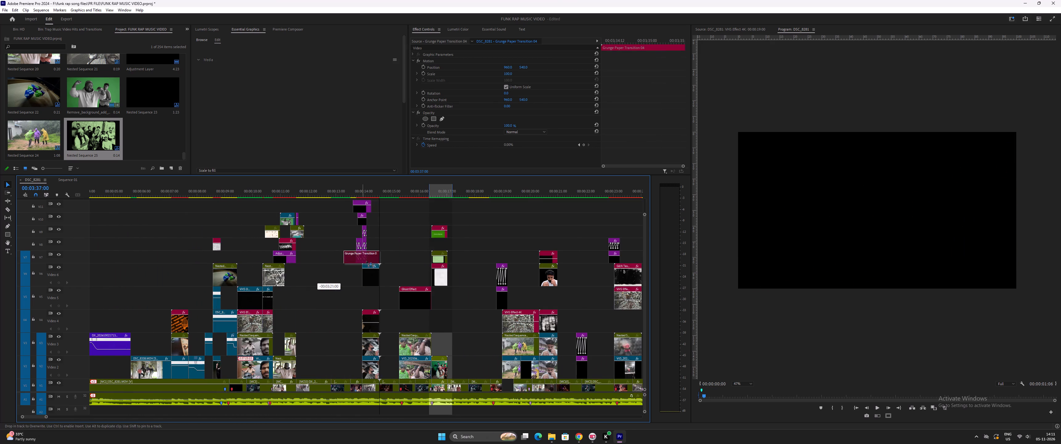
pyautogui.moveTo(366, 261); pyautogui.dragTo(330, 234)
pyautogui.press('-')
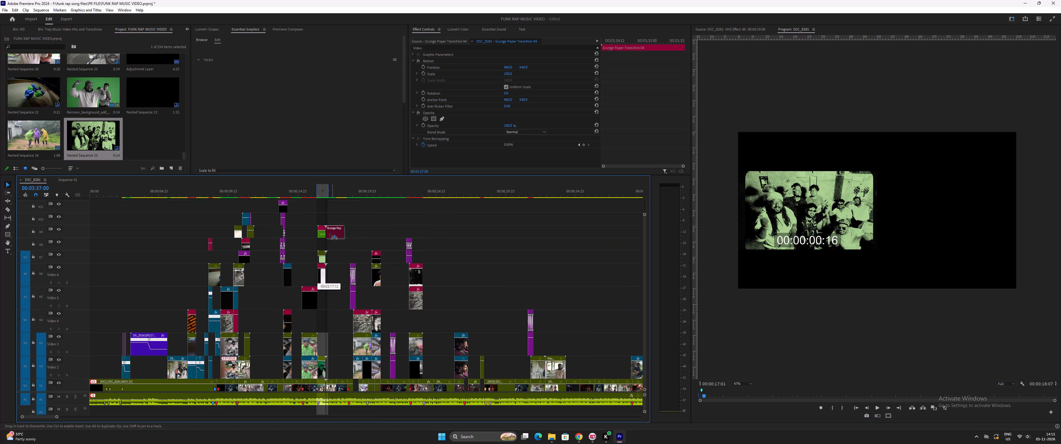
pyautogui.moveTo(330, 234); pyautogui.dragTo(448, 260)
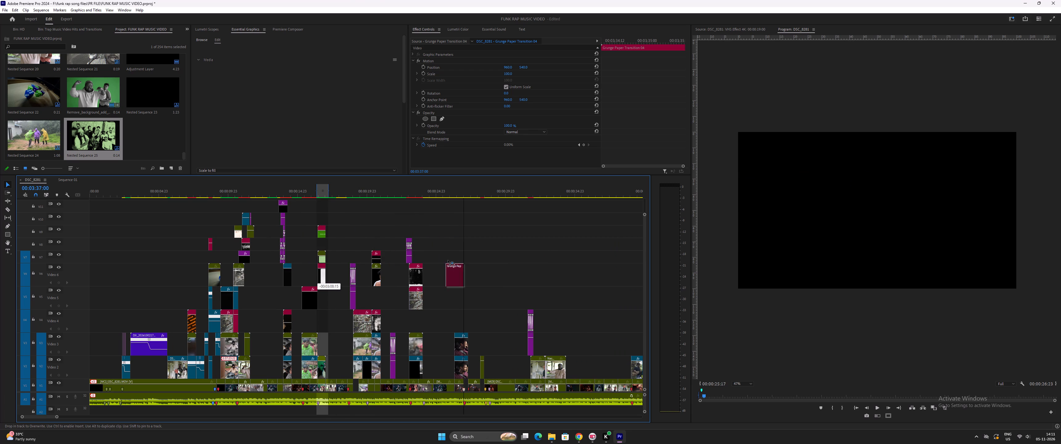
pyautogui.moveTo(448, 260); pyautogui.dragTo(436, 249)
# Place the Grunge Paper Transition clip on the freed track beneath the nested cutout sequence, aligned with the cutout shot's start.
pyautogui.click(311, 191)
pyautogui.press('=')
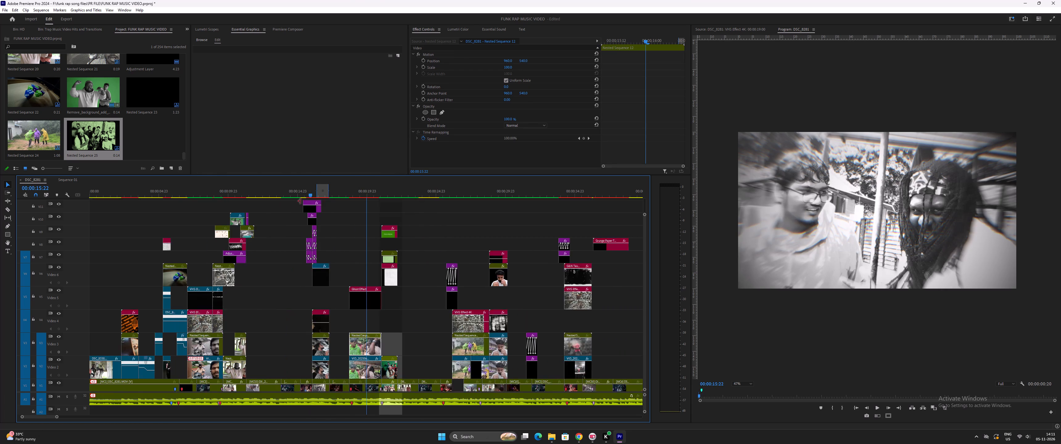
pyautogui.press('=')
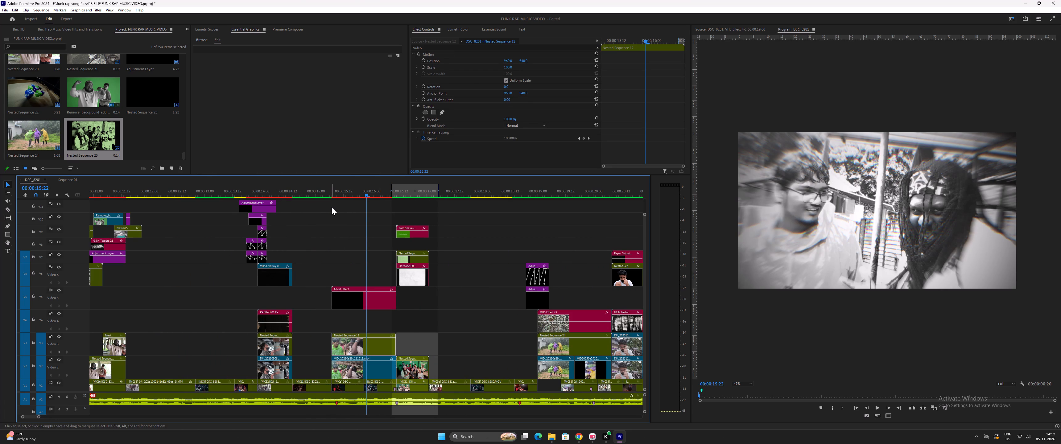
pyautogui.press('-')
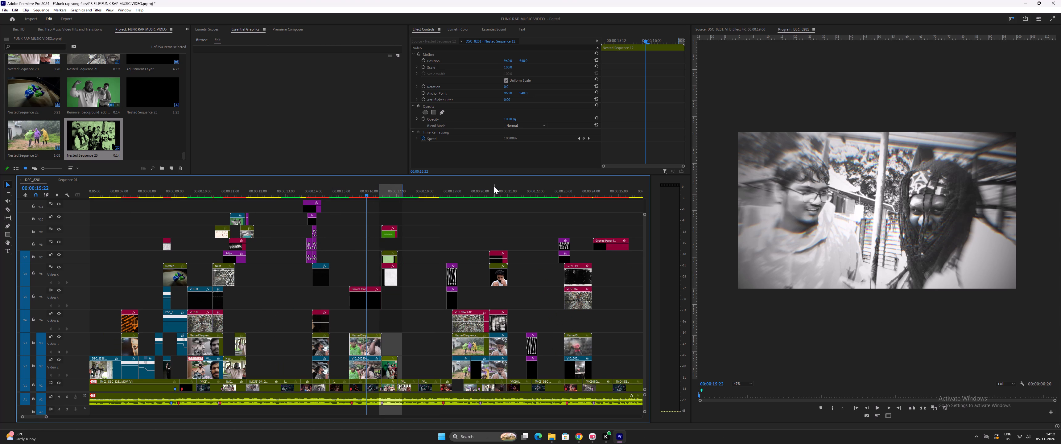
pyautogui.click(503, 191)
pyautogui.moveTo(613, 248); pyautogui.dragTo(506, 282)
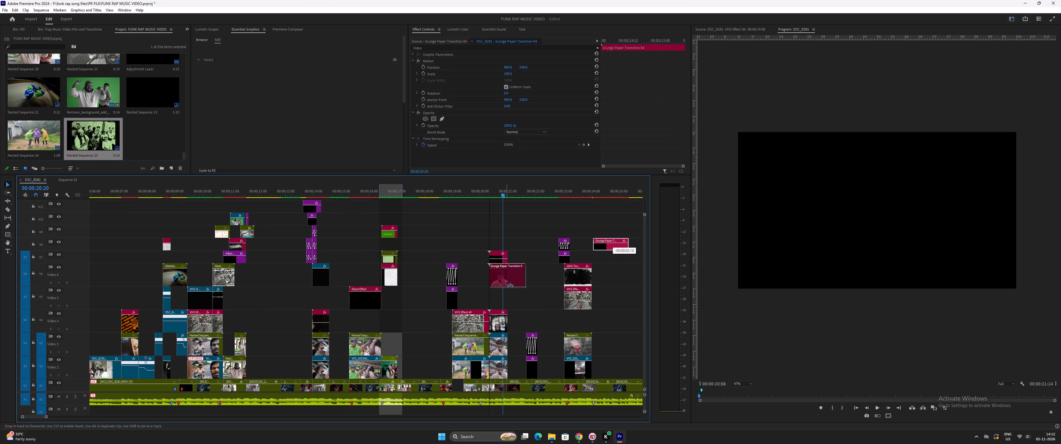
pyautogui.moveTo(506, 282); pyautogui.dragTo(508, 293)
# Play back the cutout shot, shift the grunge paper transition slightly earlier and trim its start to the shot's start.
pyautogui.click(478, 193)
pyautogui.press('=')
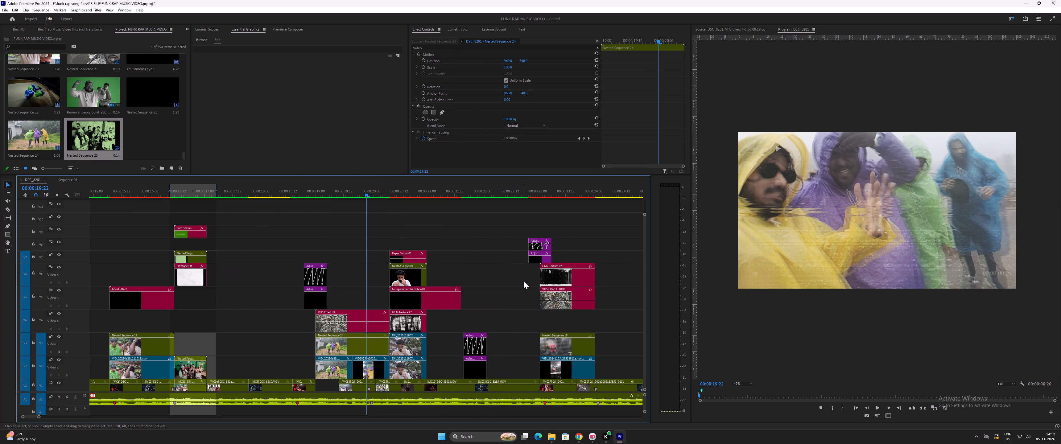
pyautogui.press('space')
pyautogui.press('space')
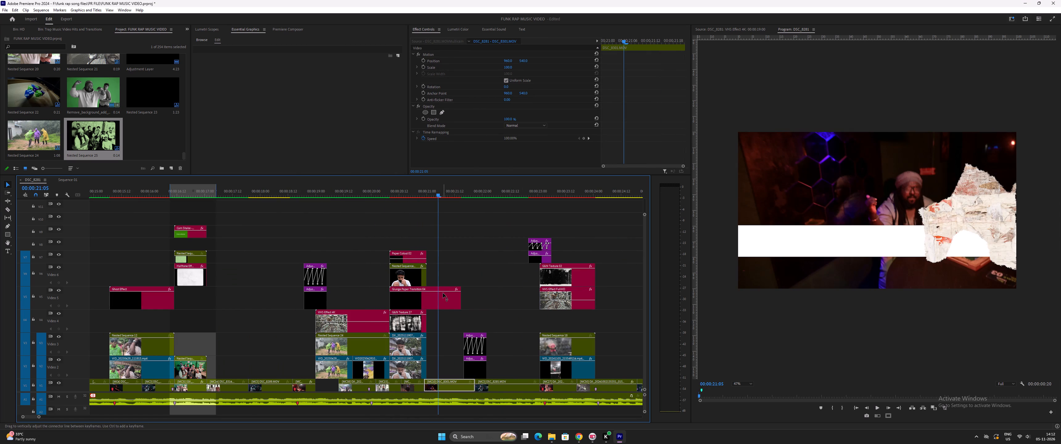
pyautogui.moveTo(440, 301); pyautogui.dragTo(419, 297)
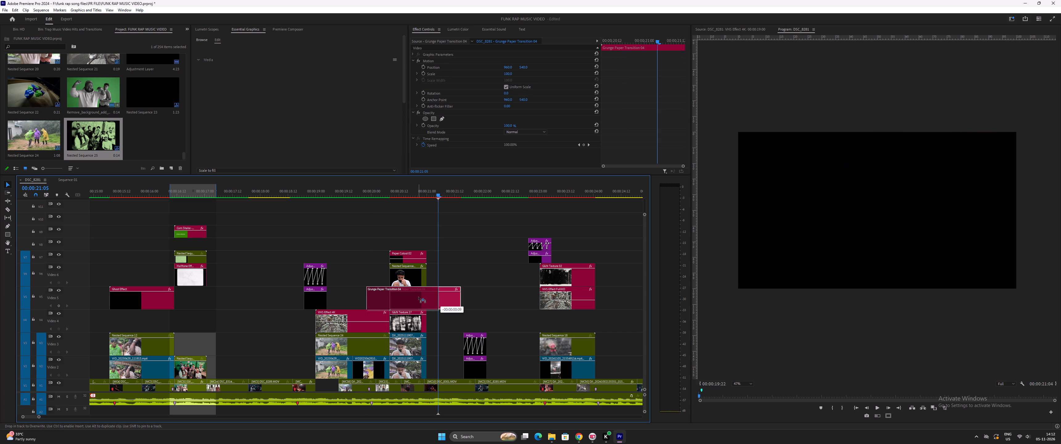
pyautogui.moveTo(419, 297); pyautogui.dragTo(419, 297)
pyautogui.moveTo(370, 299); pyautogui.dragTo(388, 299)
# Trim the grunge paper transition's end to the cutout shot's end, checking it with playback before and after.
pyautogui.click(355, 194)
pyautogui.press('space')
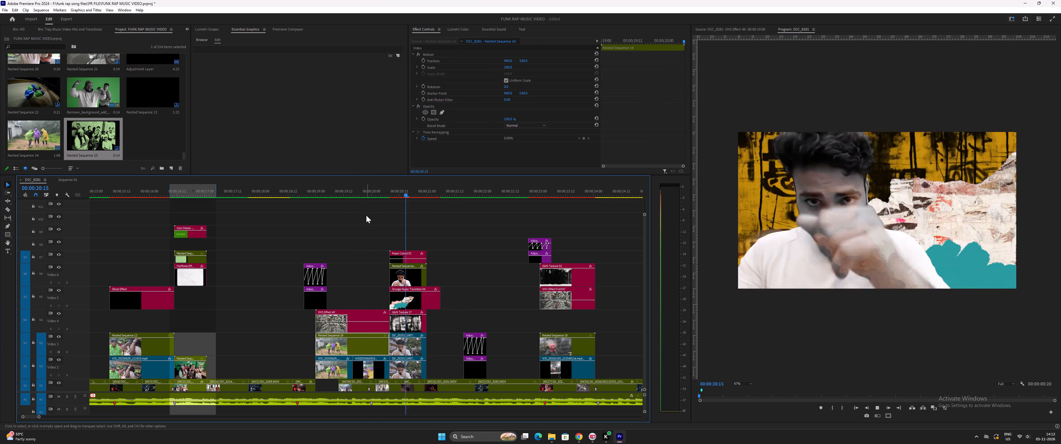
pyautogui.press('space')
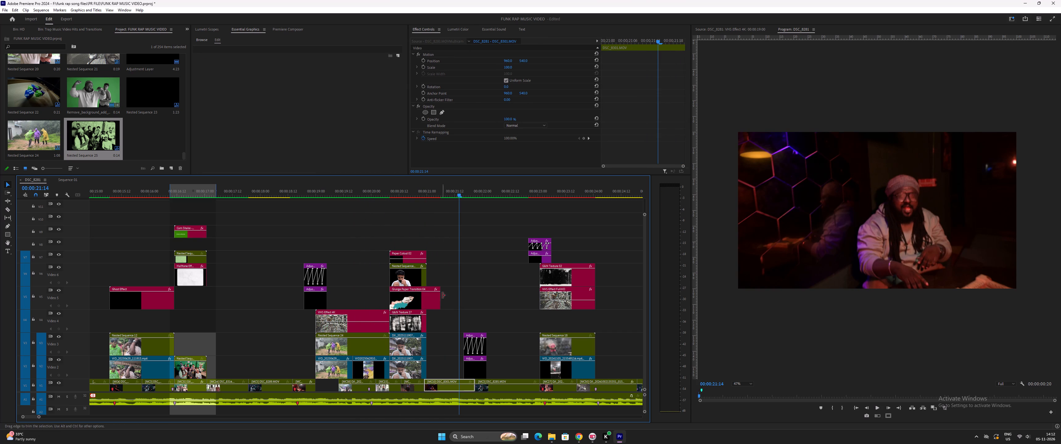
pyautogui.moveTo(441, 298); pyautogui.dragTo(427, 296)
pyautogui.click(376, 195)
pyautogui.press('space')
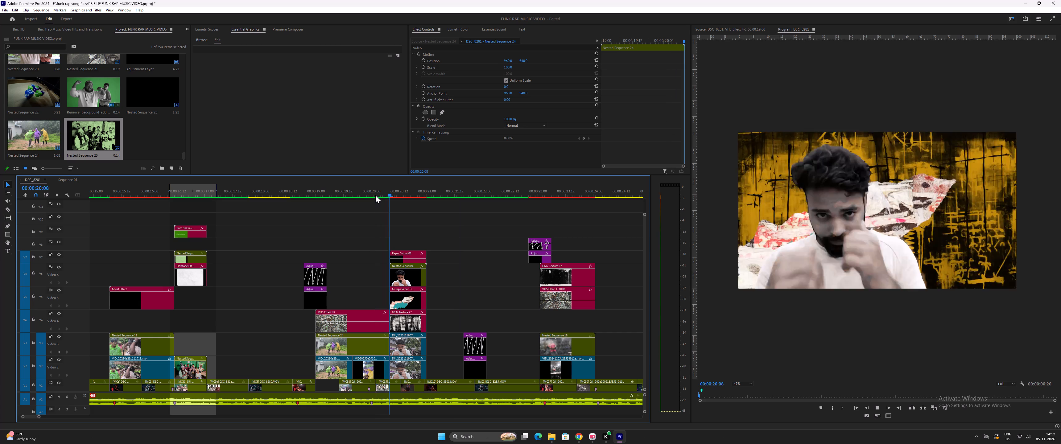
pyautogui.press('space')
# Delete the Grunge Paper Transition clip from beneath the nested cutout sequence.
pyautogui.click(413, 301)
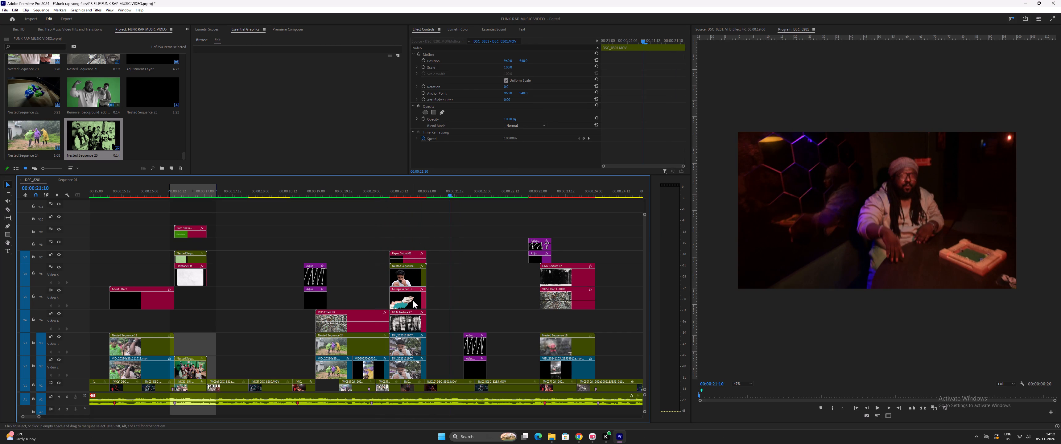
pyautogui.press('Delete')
# Play back and scrub the cutout shot without the torn paper, and continue through the following shots to about 24:07.
pyautogui.click(370, 191)
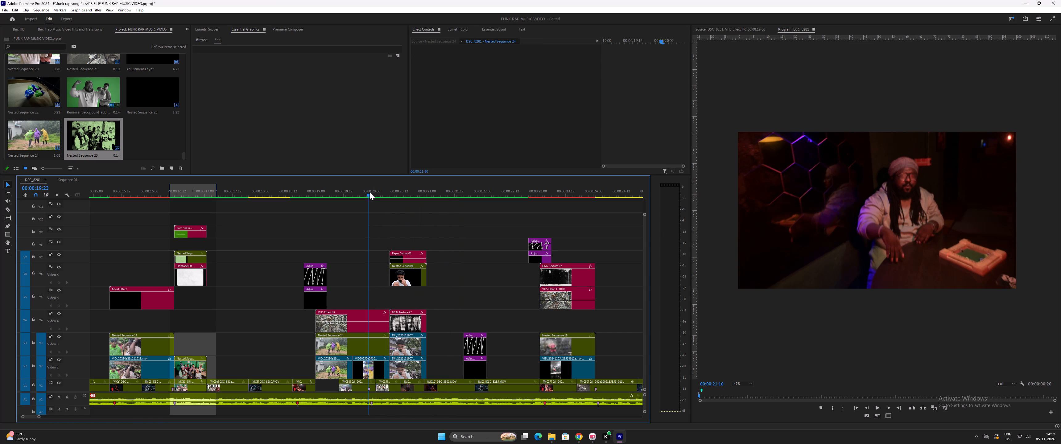
pyautogui.press('space')
pyautogui.press('space')
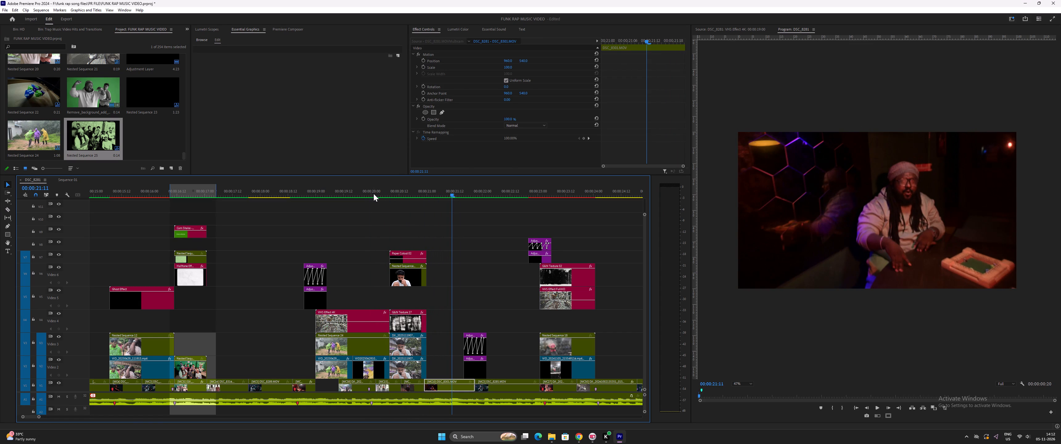
pyautogui.moveTo(401, 191); pyautogui.dragTo(405, 193)
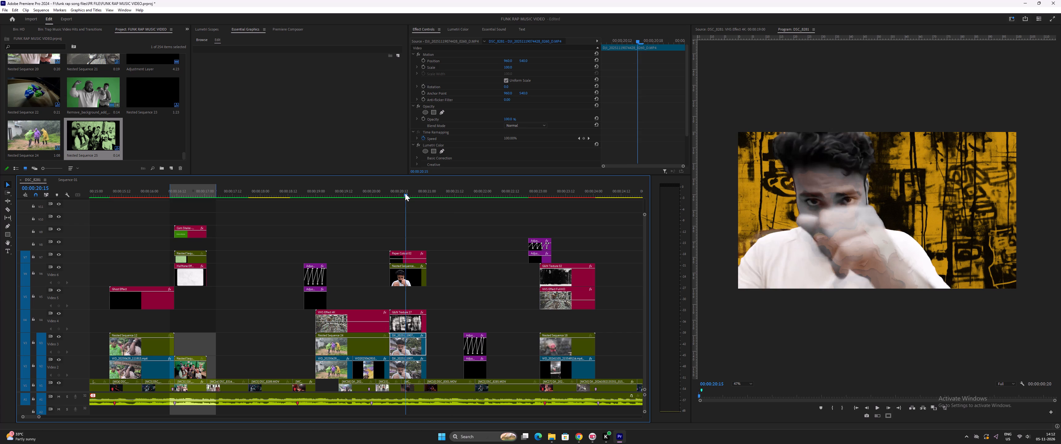
pyautogui.moveTo(405, 193); pyautogui.dragTo(405, 193)
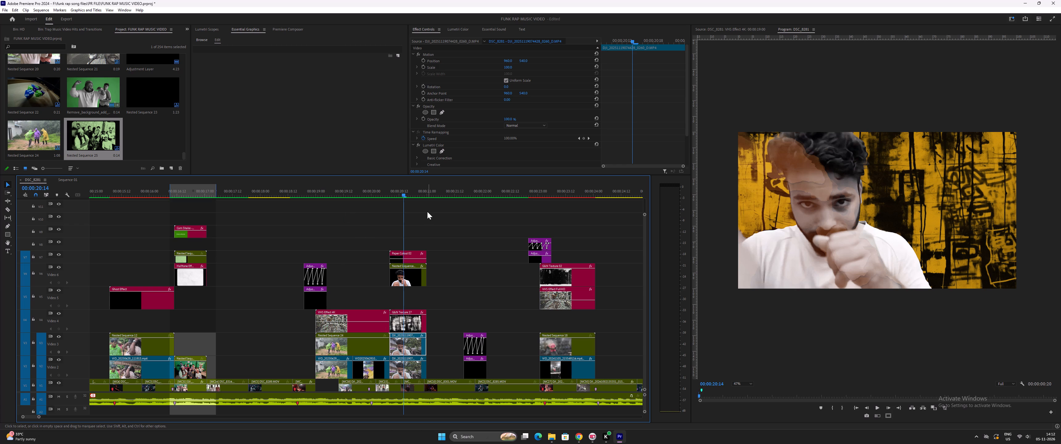
pyautogui.click(347, 188)
pyautogui.press('space')
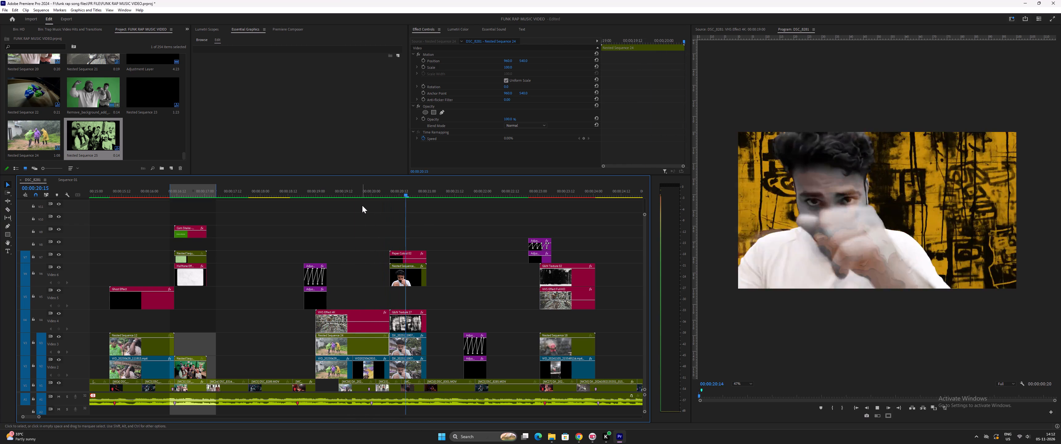
pyautogui.press('space')
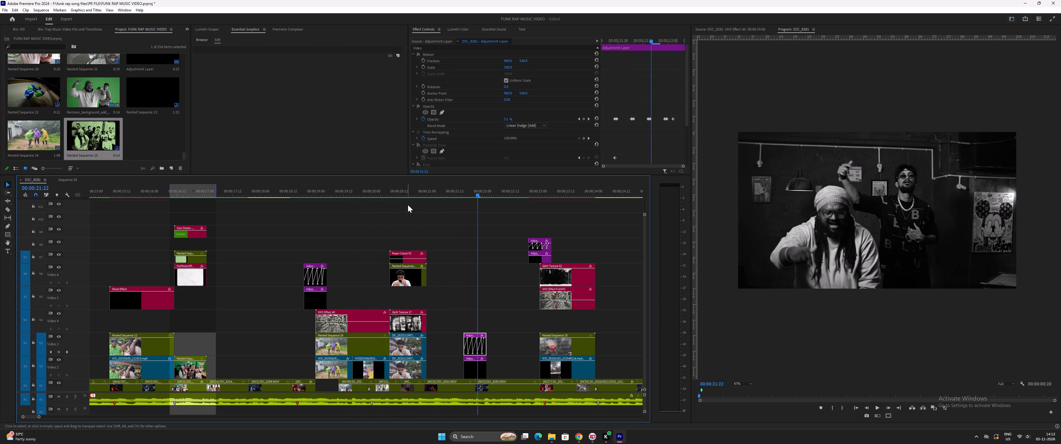
pyautogui.click(452, 193)
pyautogui.press('space')
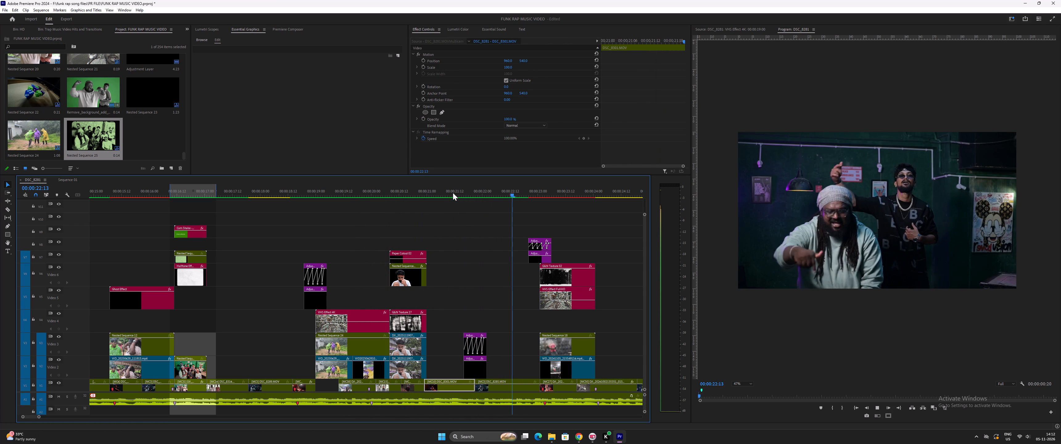
pyautogui.press('space')
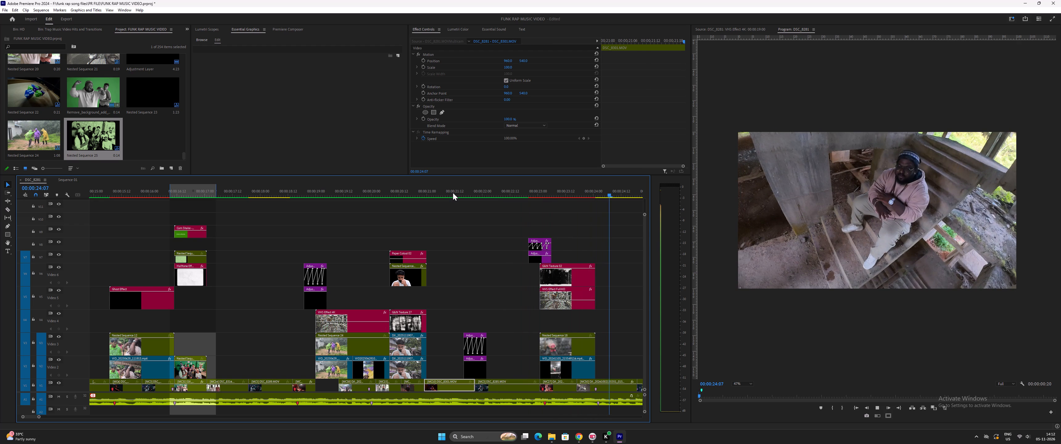
# Play back the section around the green-tinted group shot, restarting from 18:00, about 16:07 and 17:09, on to the raincoat shot.
pyautogui.press('-')
pyautogui.click(314, 185)
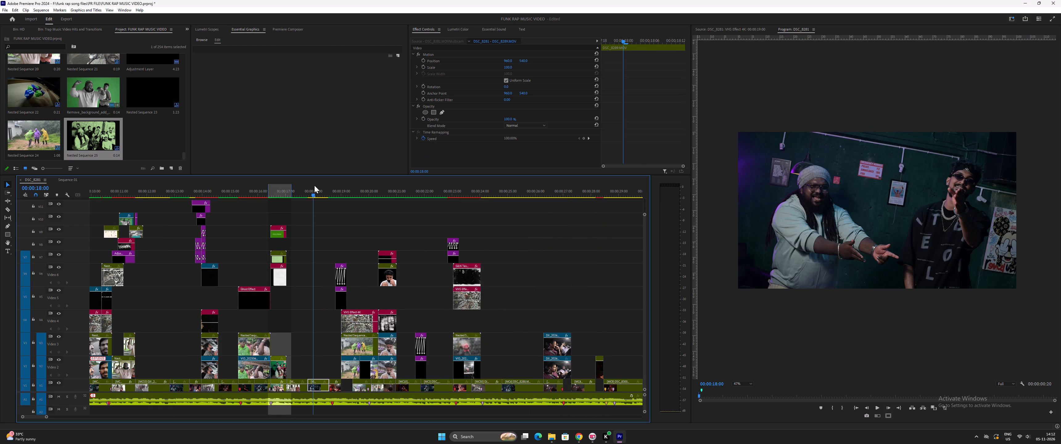
pyautogui.press('=')
pyautogui.press('space')
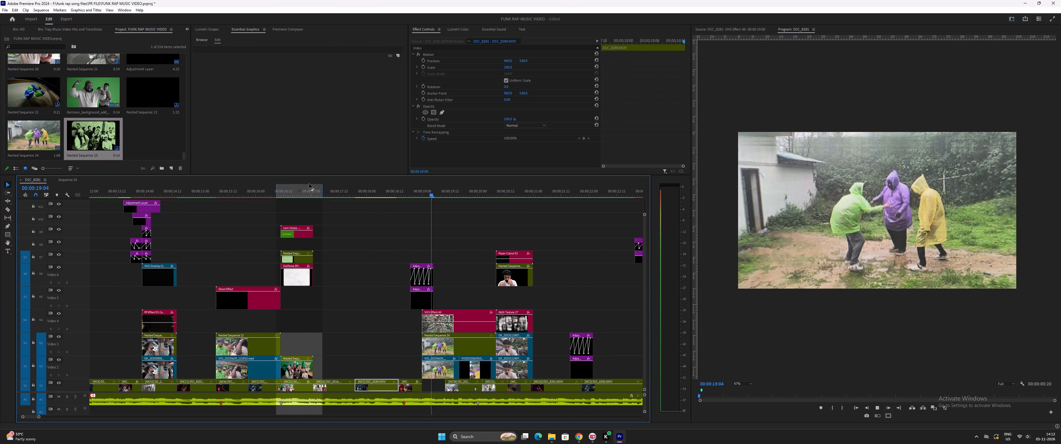
pyautogui.press('space')
pyautogui.click(272, 190)
pyautogui.press('=')
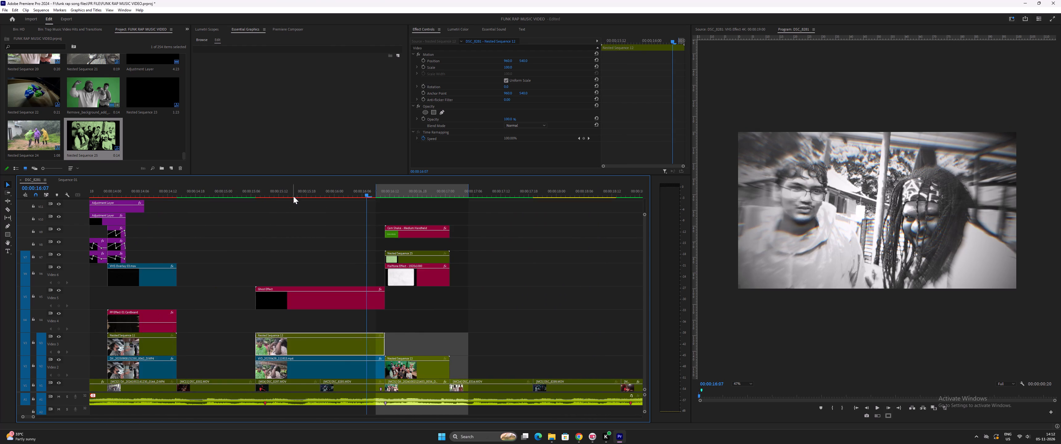
pyautogui.press('=')
pyautogui.press('space')
pyautogui.press('-')
pyautogui.press('space')
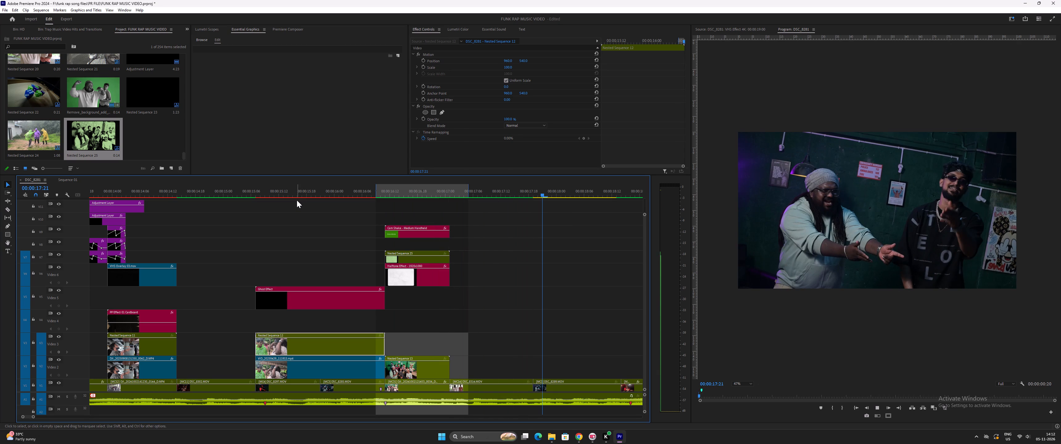
pyautogui.click(485, 195)
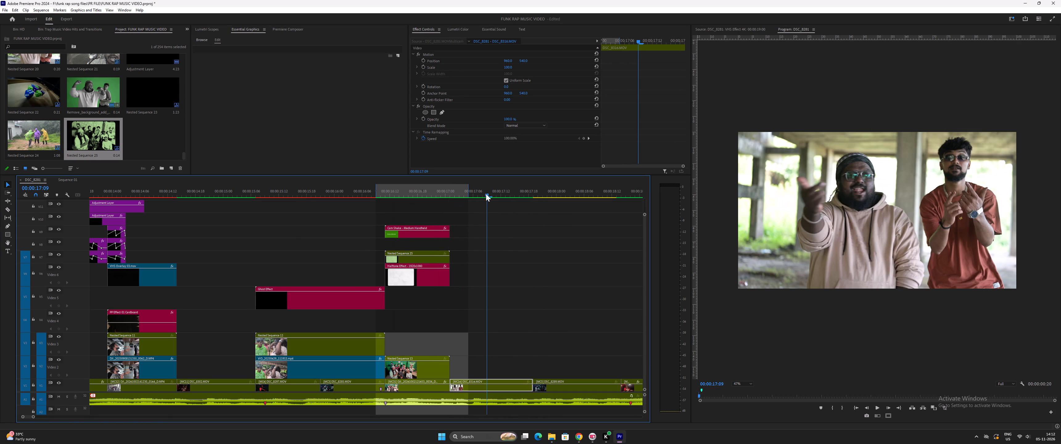
pyautogui.press('space')
pyautogui.press('-')
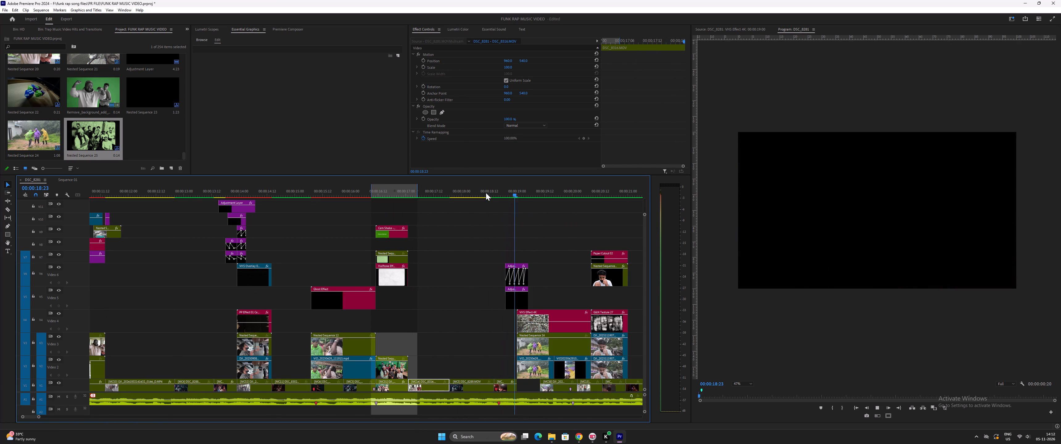
pyautogui.press('space')
# Replay the green-tinted group shot and examine how it leads into the two-rapper shot at 17:09.
pyautogui.click(427, 194)
pyautogui.press('=')
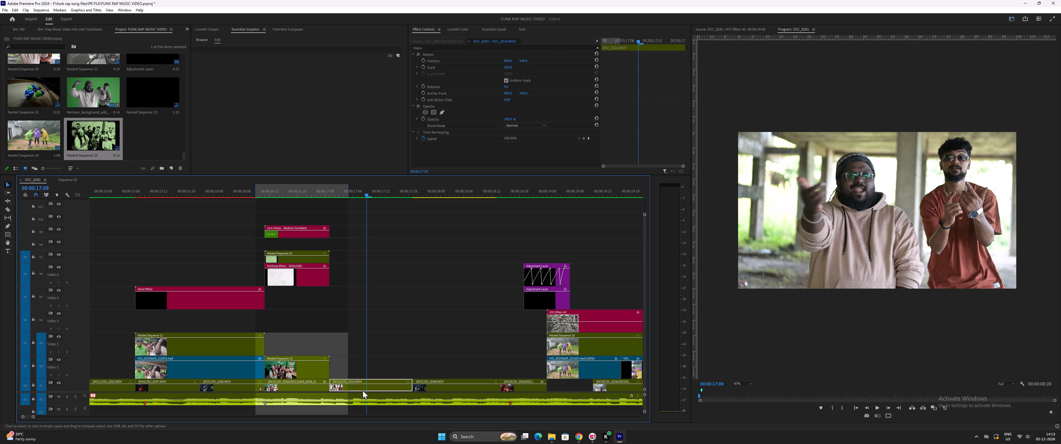
pyautogui.click(374, 387)
pyautogui.click(287, 190)
pyautogui.press('space')
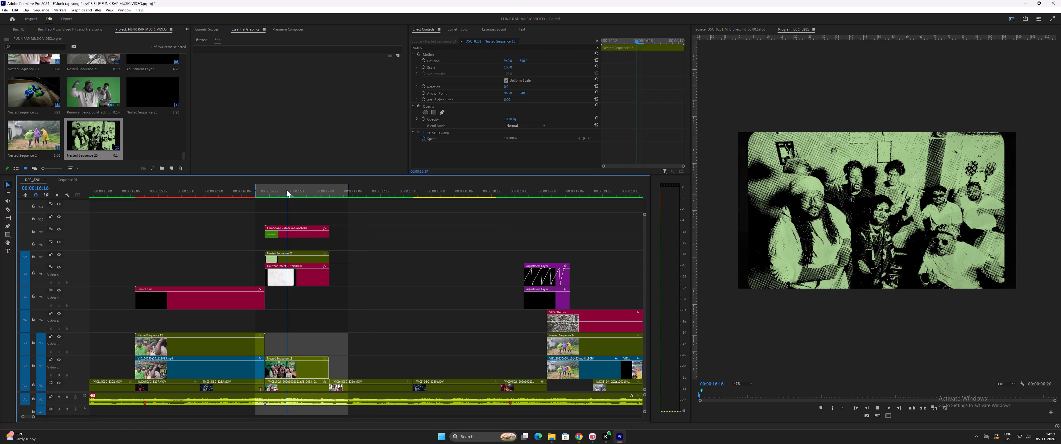
pyautogui.press('space')
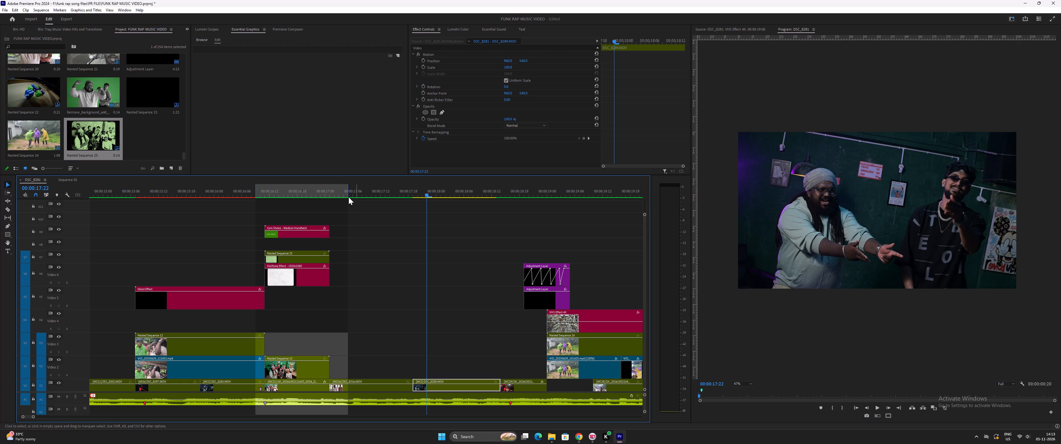
pyautogui.click(311, 188)
pyautogui.click(369, 194)
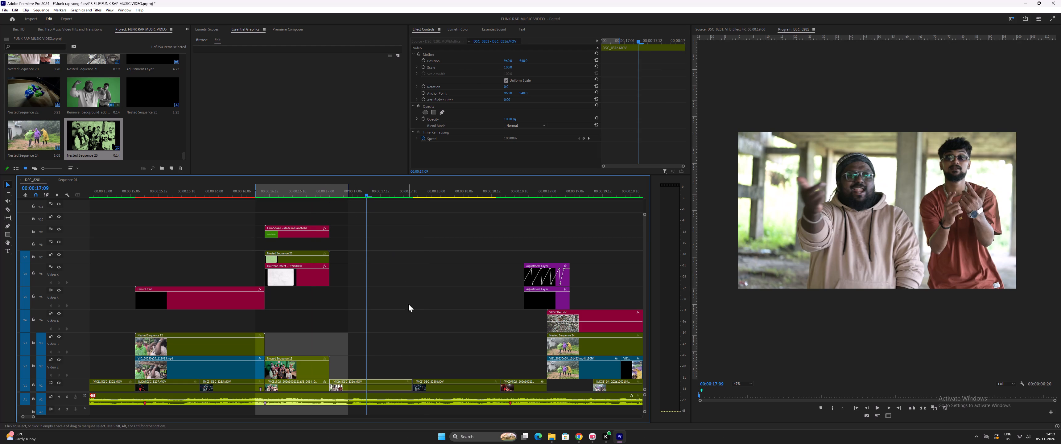
pyautogui.scroll(-1, 417, 337)
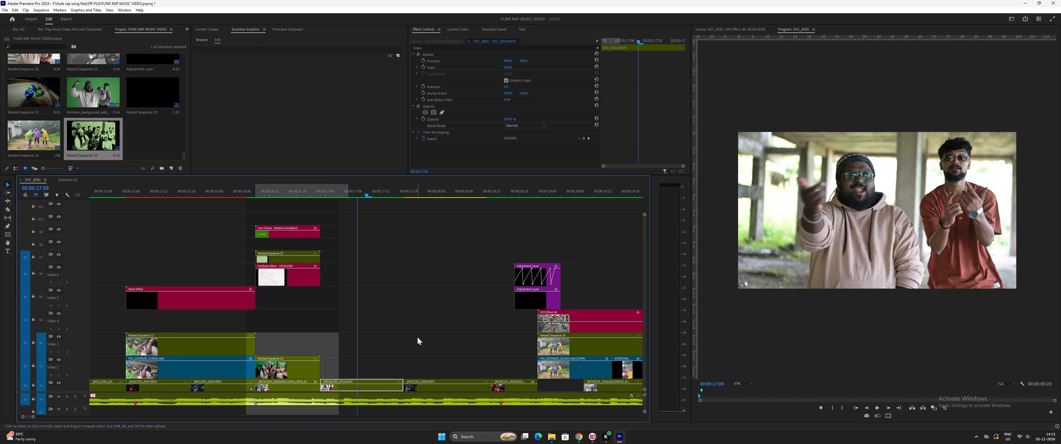
# Save the project.
pyautogui.hotkey('ctrl', 's')
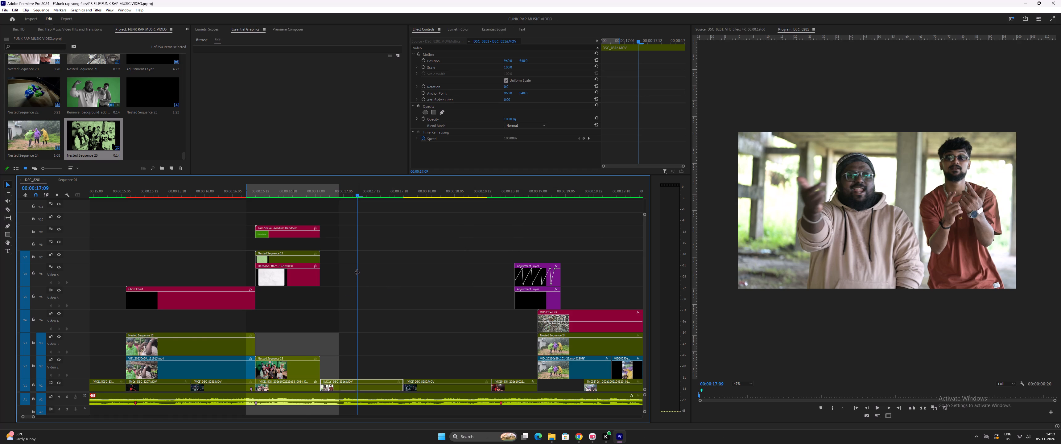
# Play back the edit from the green-tinted group shot at 16:22 through the yellow-background cutout shot, continuing to 25:19.
pyautogui.press('-')
pyautogui.click(334, 192)
pyautogui.press('=')
pyautogui.press('=')
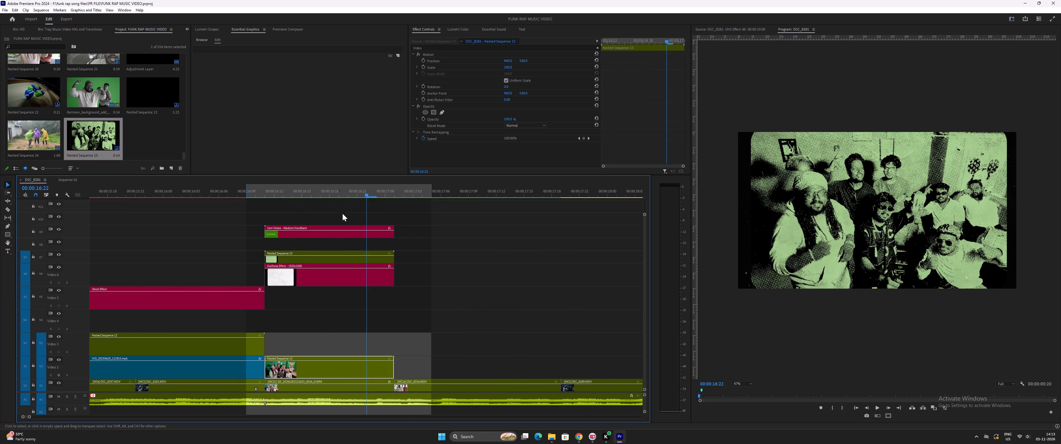
pyautogui.press('space')
pyautogui.press('space')
pyautogui.press('-')
pyautogui.press('space')
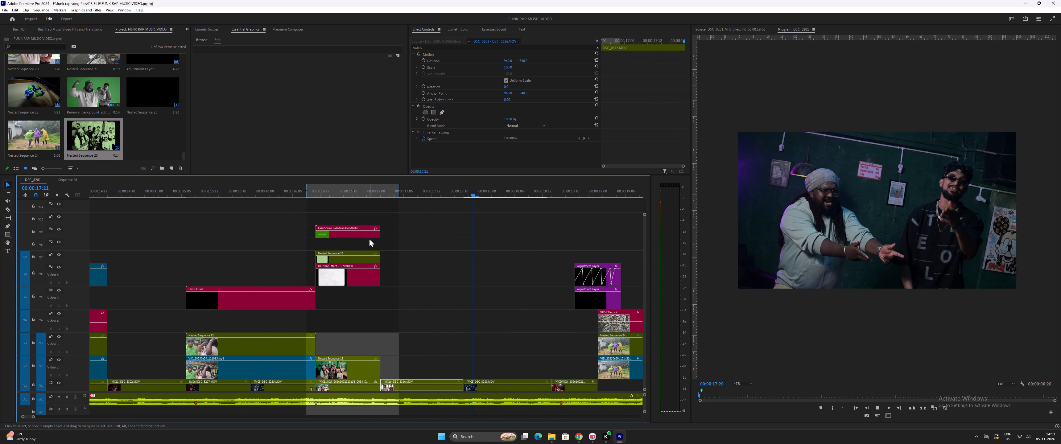
pyautogui.press('space')
pyautogui.press('-')
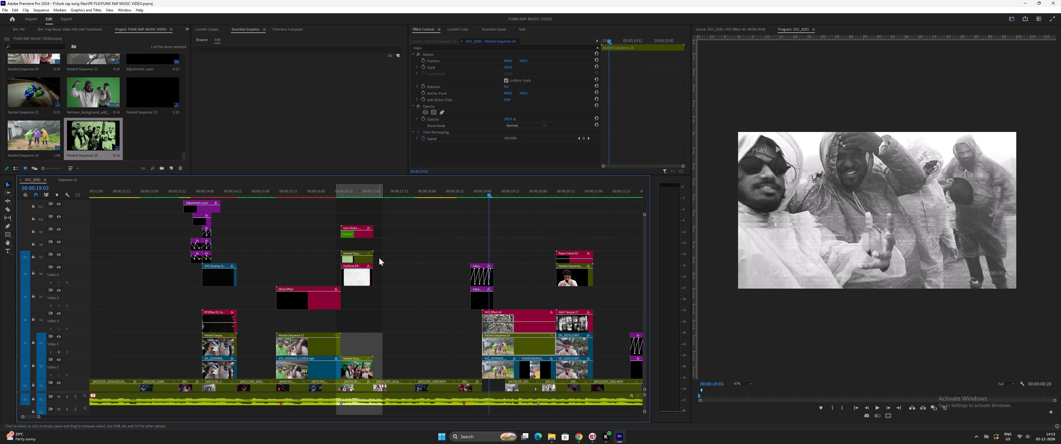
pyautogui.press('space')
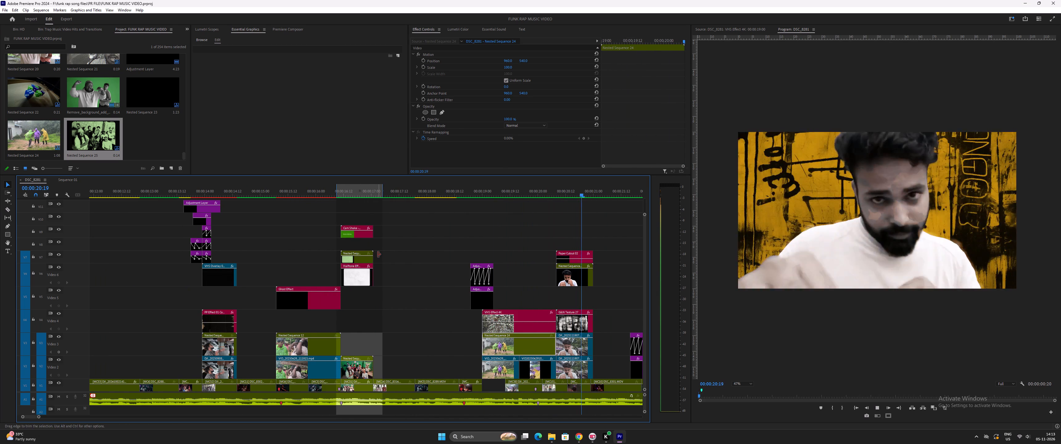
pyautogui.press('-')
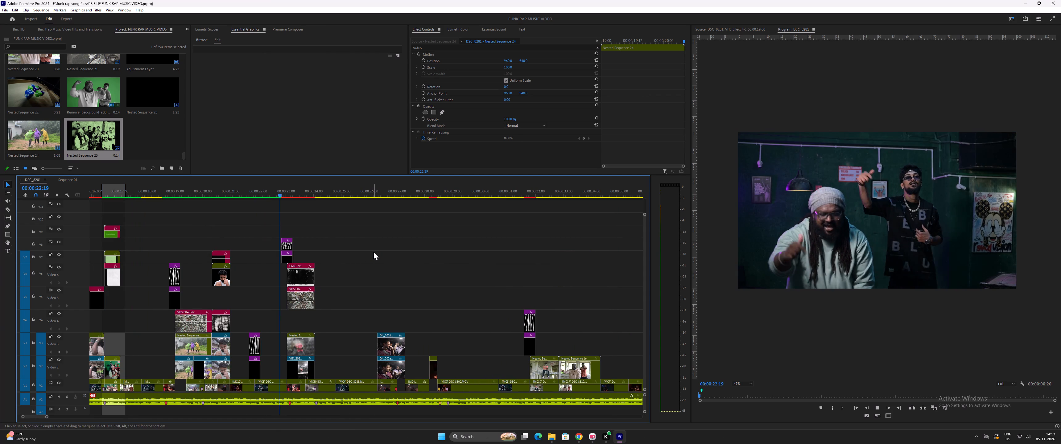
pyautogui.press('=')
pyautogui.press('space')
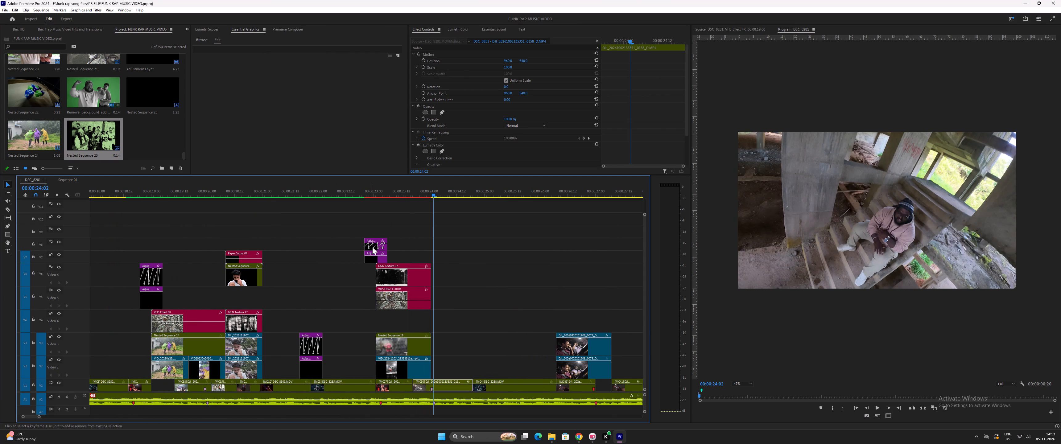
pyautogui.press('-')
pyautogui.press('space')
pyautogui.write('=')
pyautogui.write('--')
pyautogui.press('space')
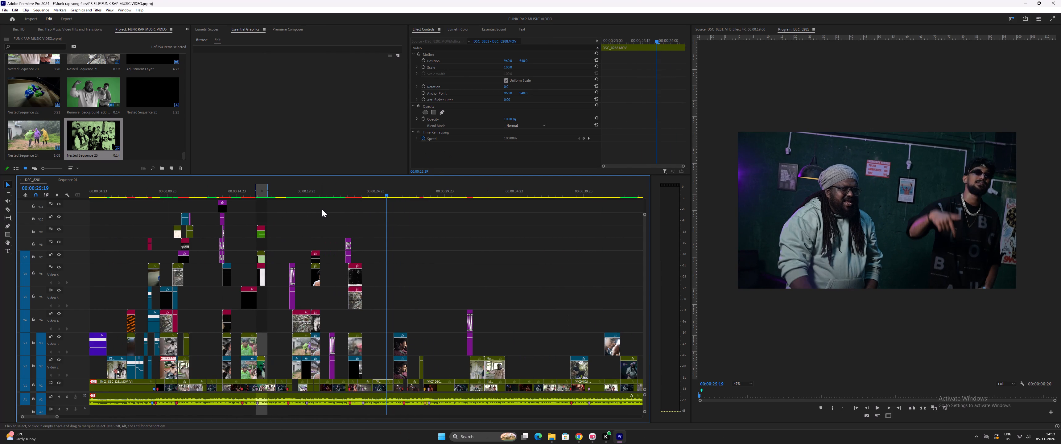
# Save the project again after the playback review.
pyautogui.hotkey('ctrl', 's')
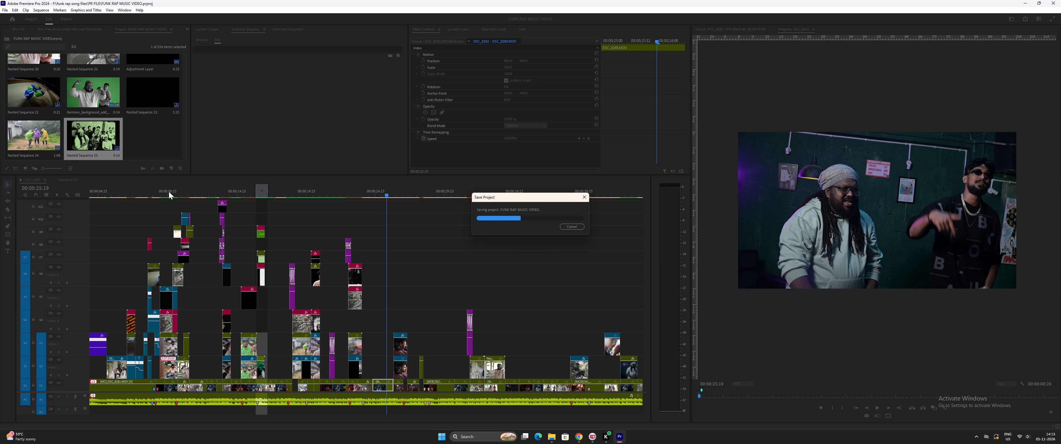
pyautogui.click(148, 192)
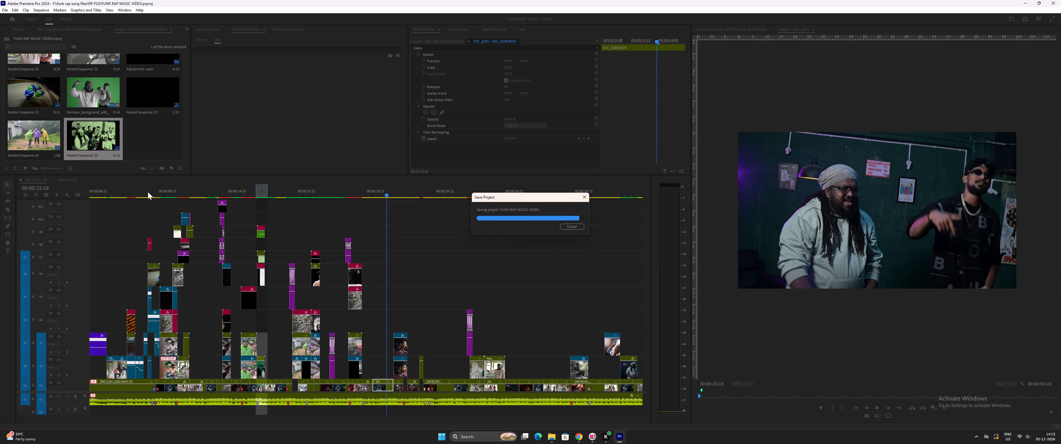